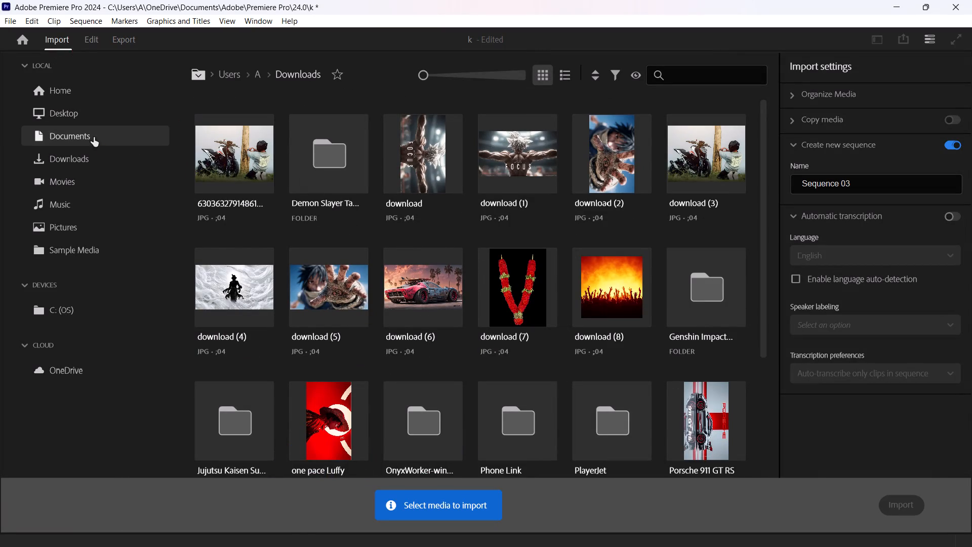
# Import the 34-second MP4 video starting with 86ddd08c17223a from the Downloads folder as a new sequence.
pyautogui.click(94, 137)
pyautogui.click(102, 160)
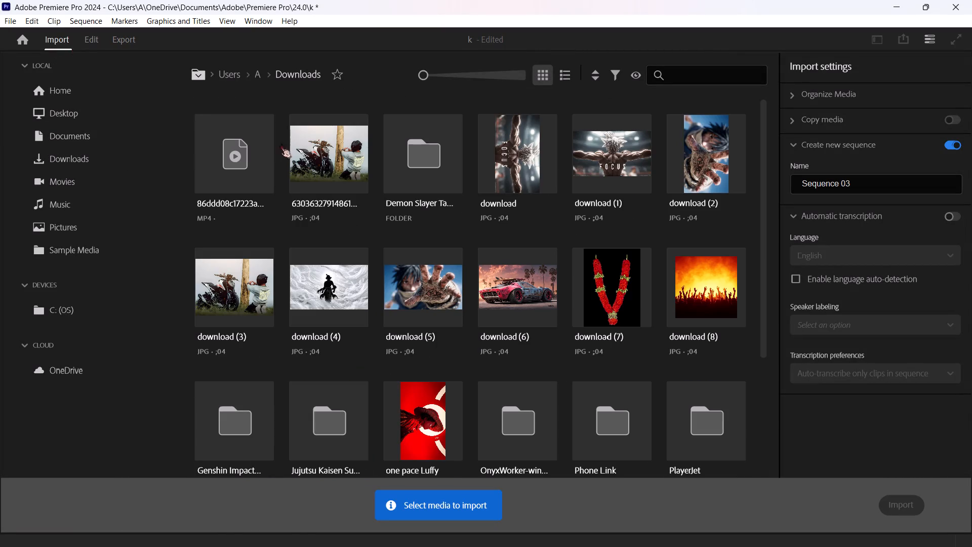
pyautogui.click(249, 142)
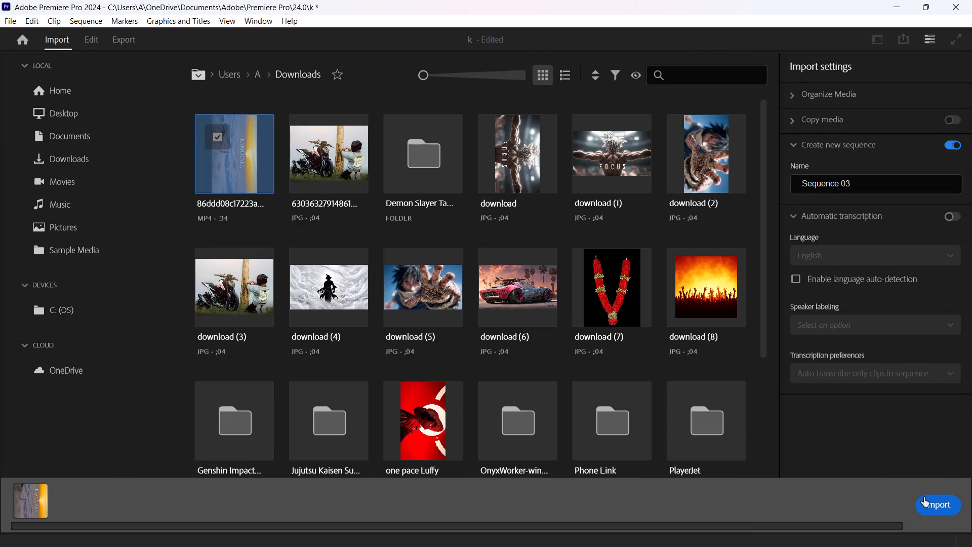
pyautogui.click(943, 509)
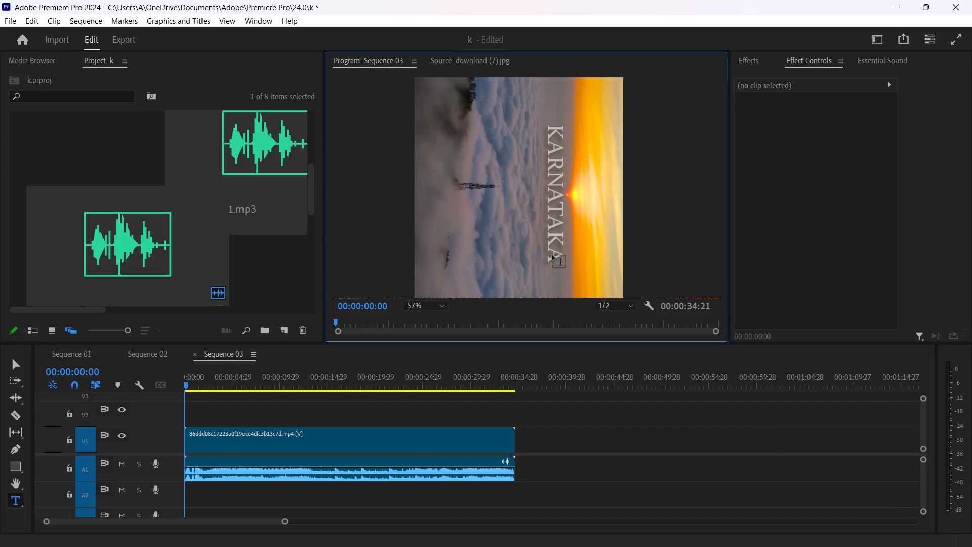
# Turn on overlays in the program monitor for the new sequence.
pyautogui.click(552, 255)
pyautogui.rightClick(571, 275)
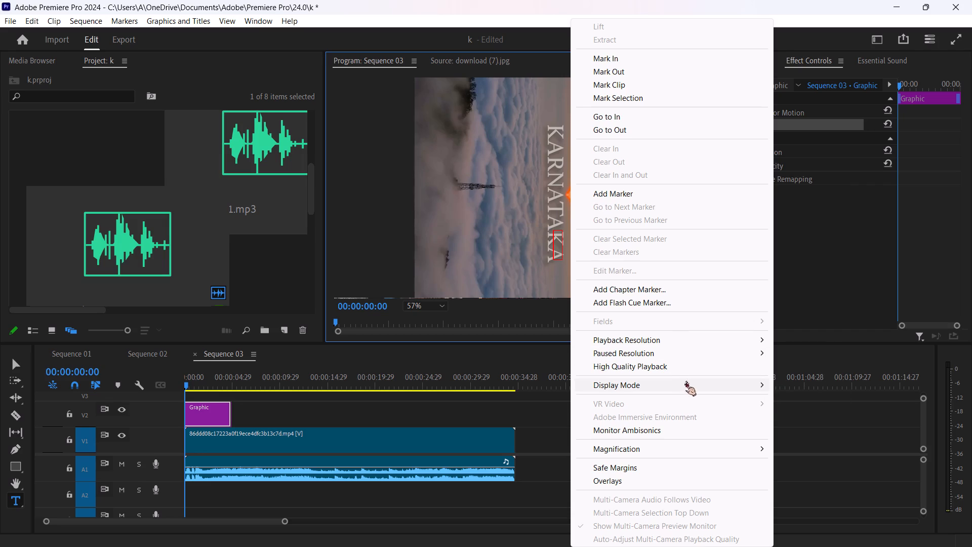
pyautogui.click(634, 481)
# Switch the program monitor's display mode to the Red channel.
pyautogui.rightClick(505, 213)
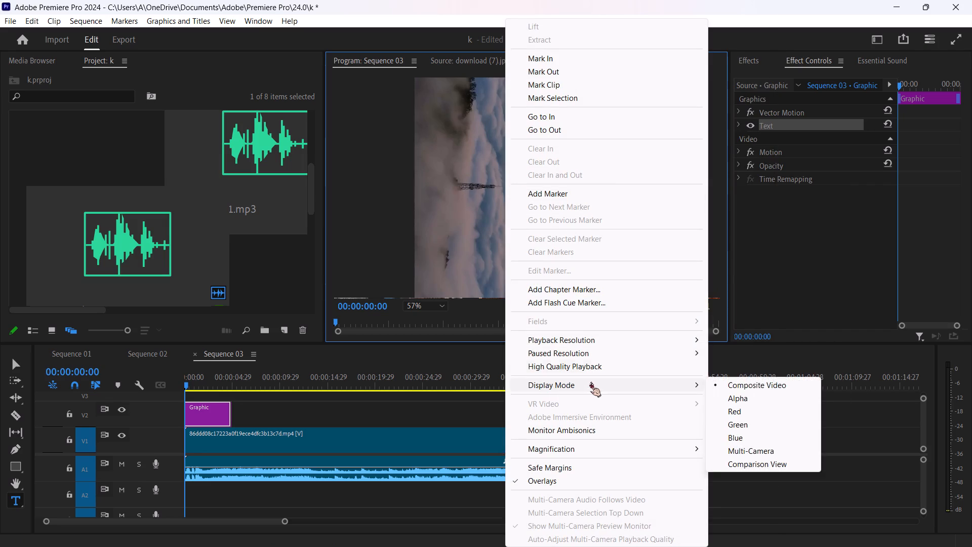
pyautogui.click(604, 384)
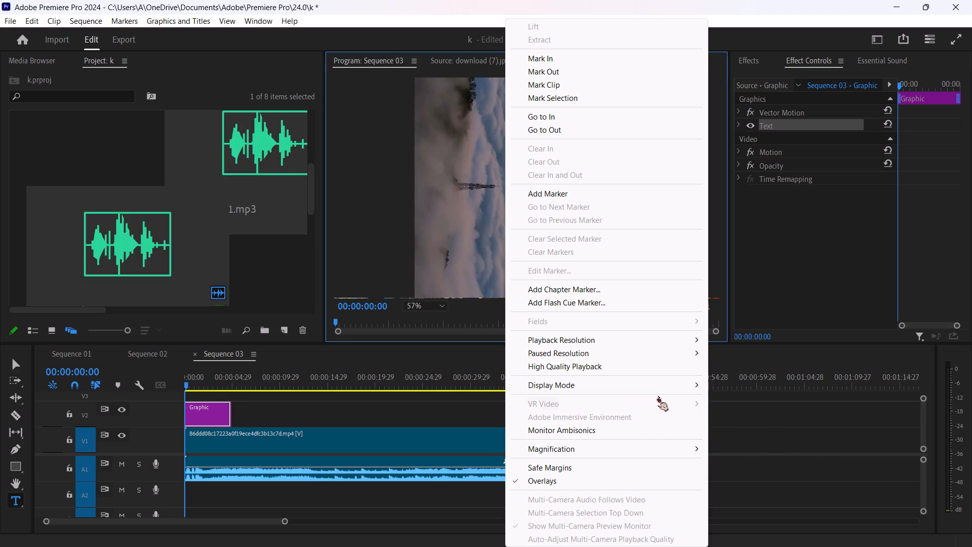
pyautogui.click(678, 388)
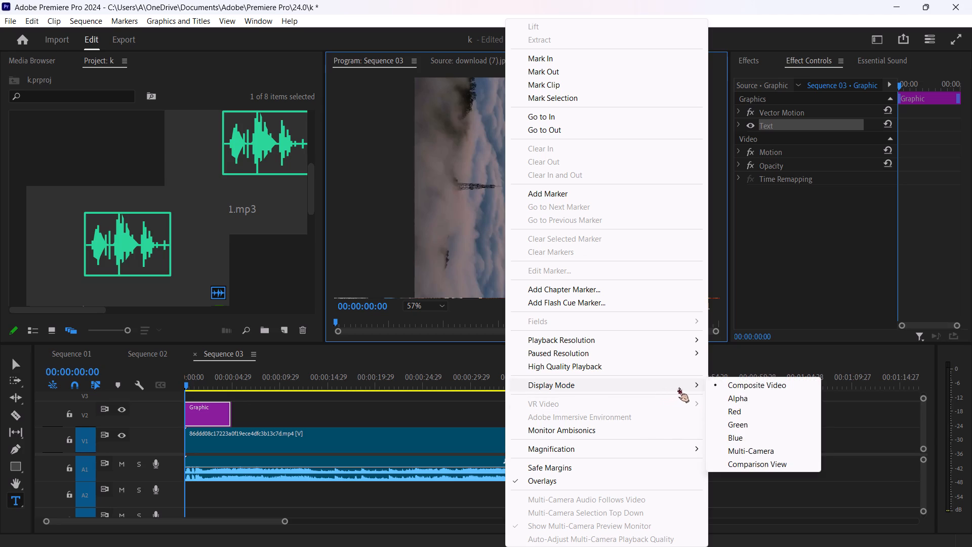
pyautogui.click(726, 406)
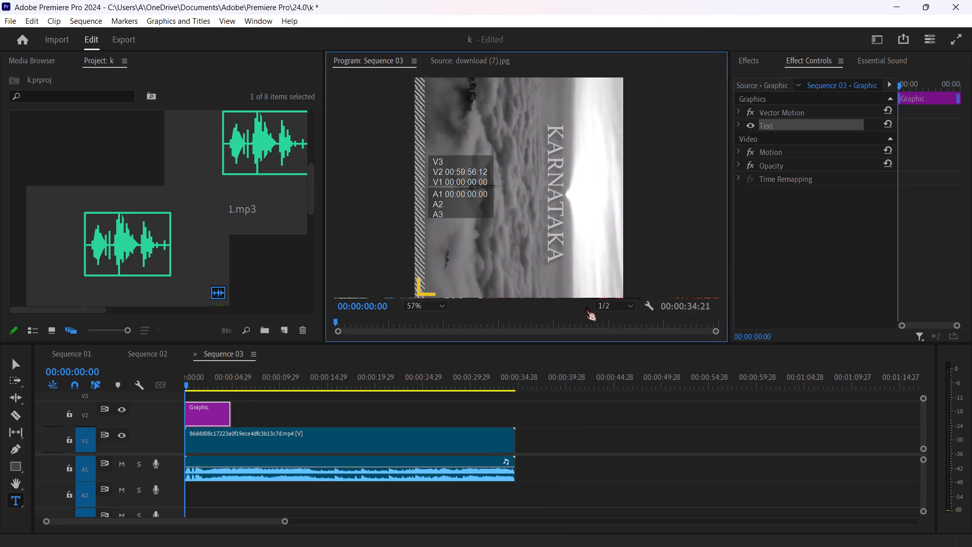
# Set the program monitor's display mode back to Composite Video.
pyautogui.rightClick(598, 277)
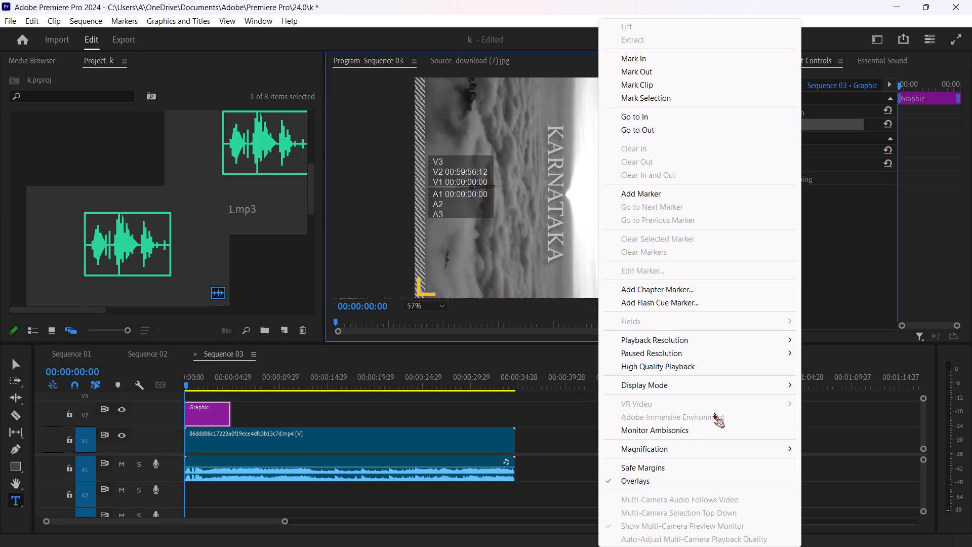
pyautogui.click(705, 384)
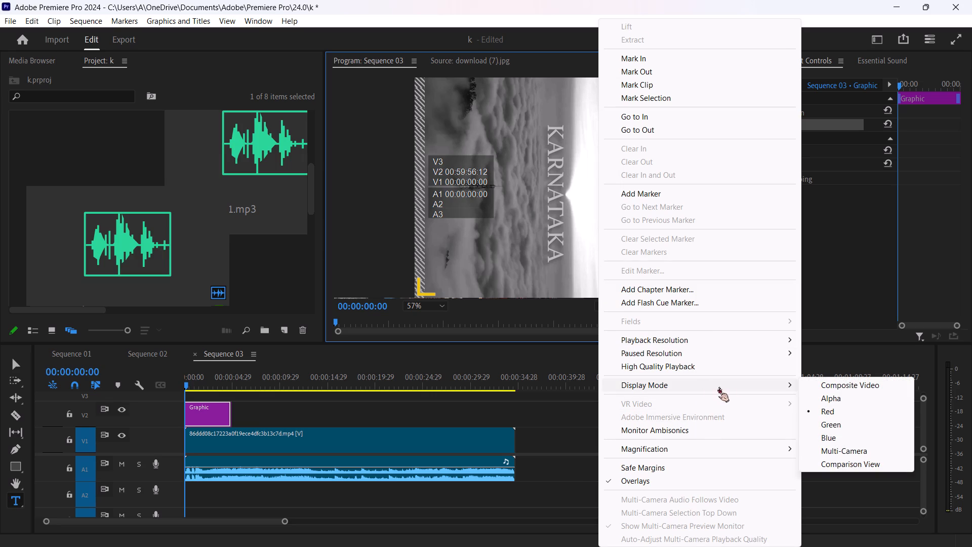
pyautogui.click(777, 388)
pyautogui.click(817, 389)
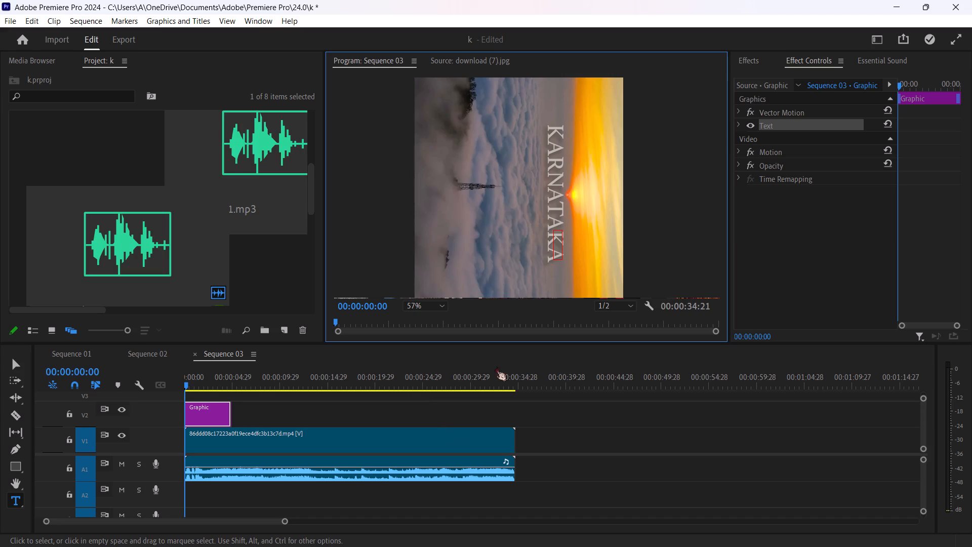
# Mark the video clip's full range with in and out points using Mark Clip.
pyautogui.rightClick(475, 155)
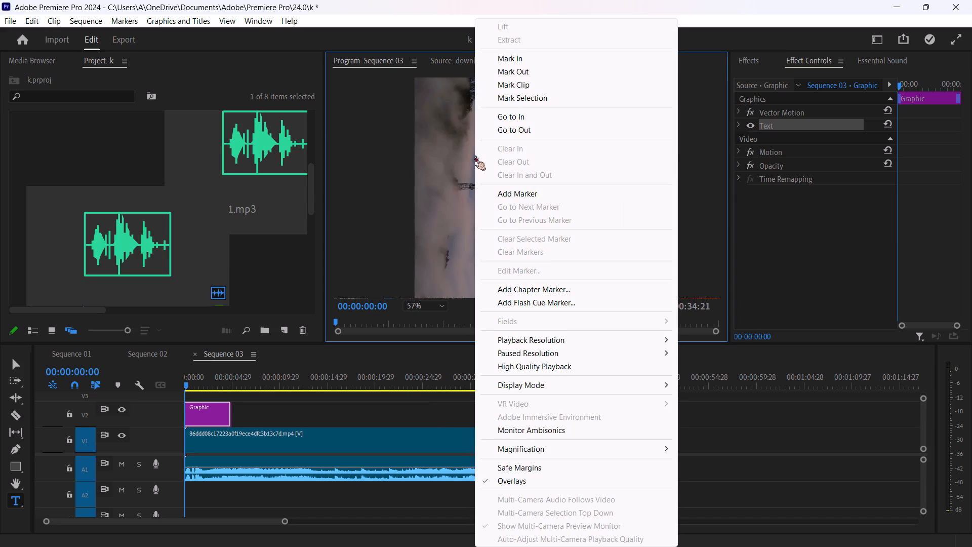
pyautogui.click(514, 85)
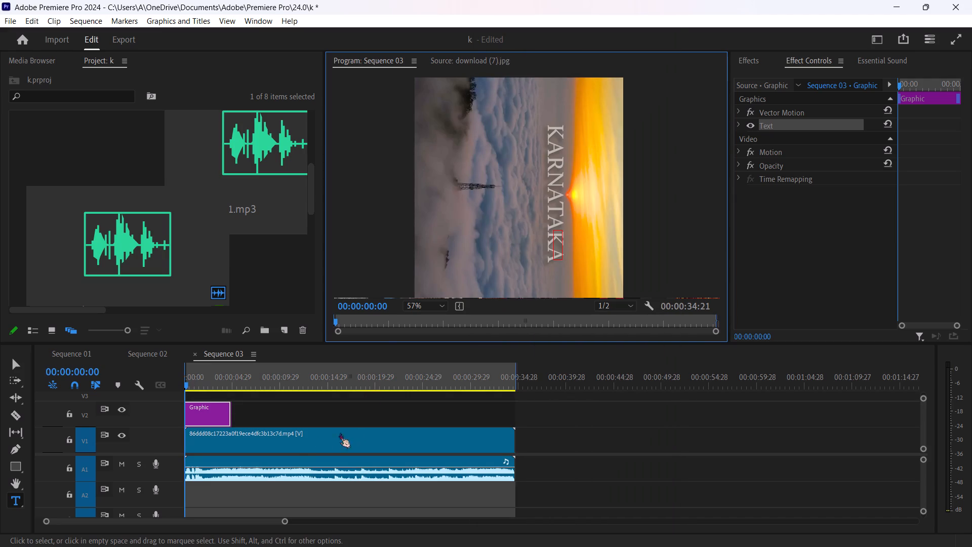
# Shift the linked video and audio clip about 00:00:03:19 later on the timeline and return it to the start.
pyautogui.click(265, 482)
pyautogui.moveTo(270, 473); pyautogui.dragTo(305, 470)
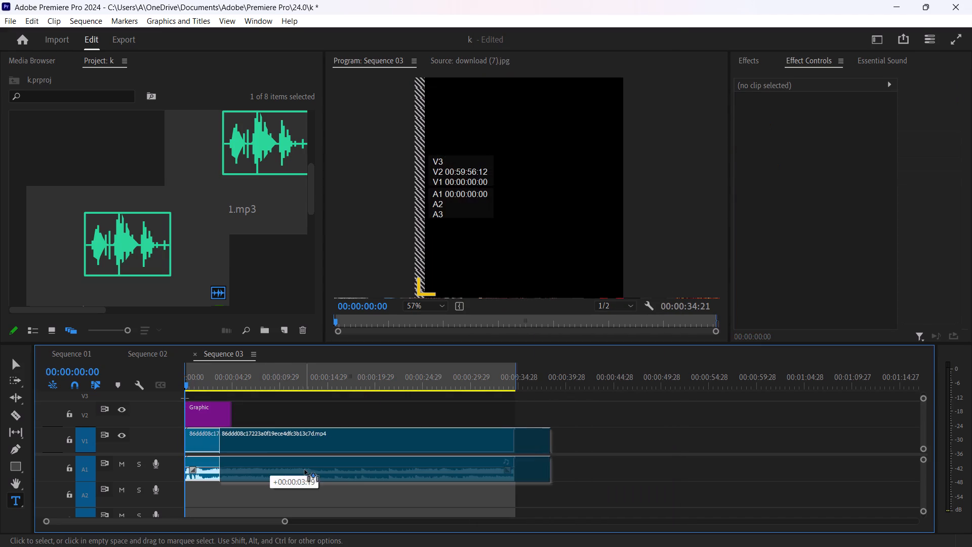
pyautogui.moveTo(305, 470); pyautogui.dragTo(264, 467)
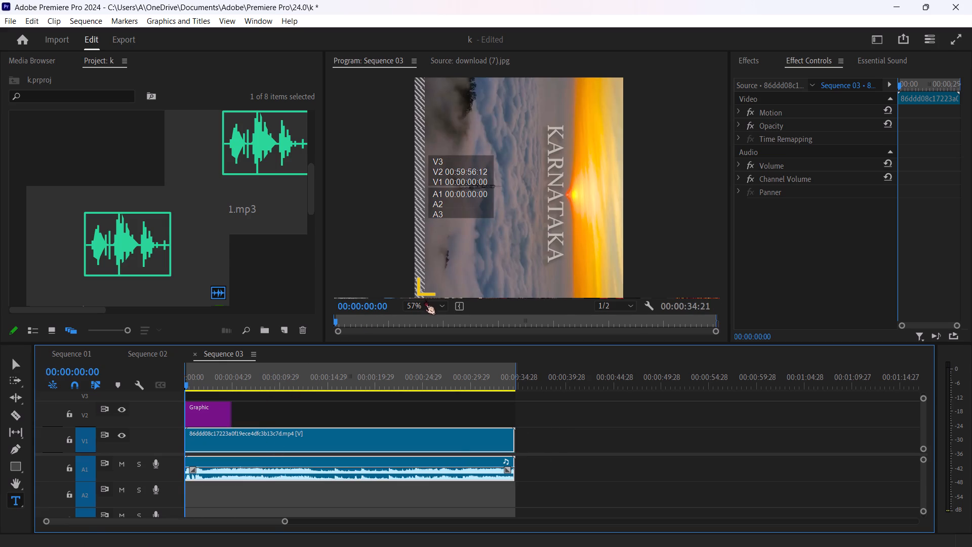
# Ripple delete the linked video and audio clip from Sequence 03.
pyautogui.rightClick(454, 453)
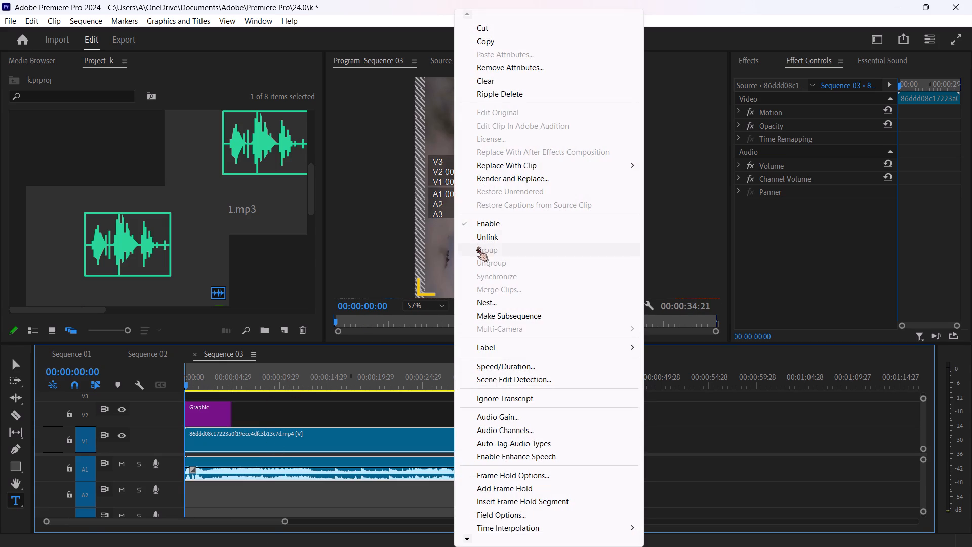
pyautogui.click(501, 94)
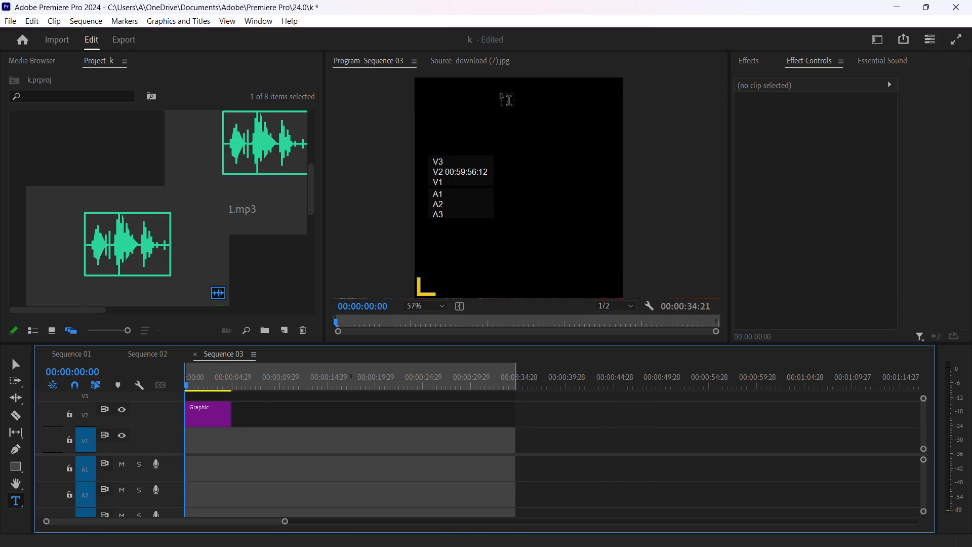
pyautogui.click(501, 94)
pyautogui.click(501, 94)
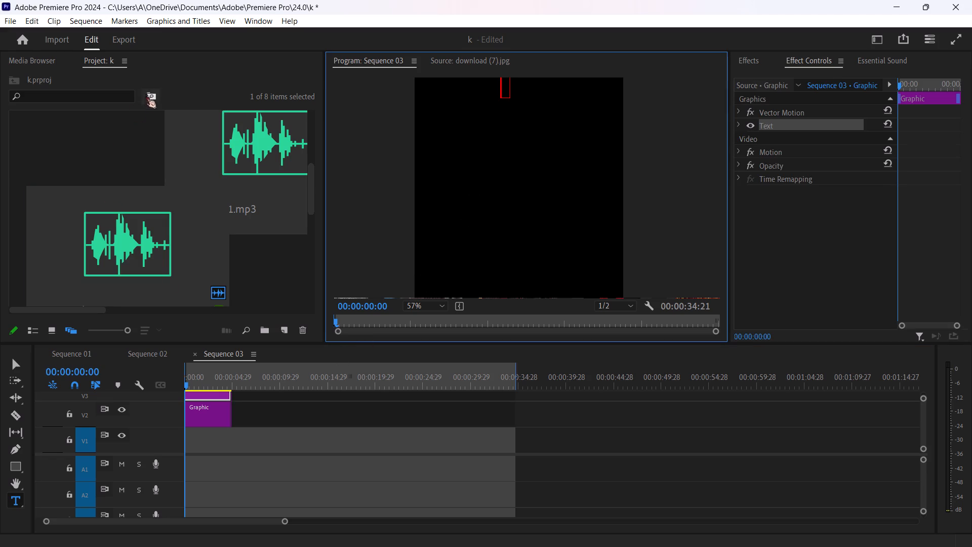
# Import the same MP4 video from the Downloads folder again as another new sequence.
pyautogui.click(57, 36)
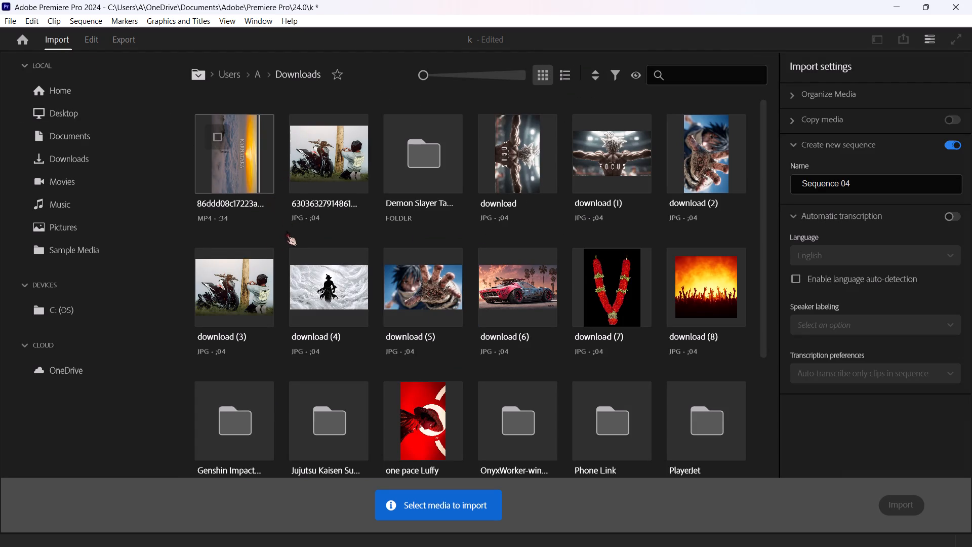
pyautogui.doubleClick(229, 165)
pyautogui.click(229, 165)
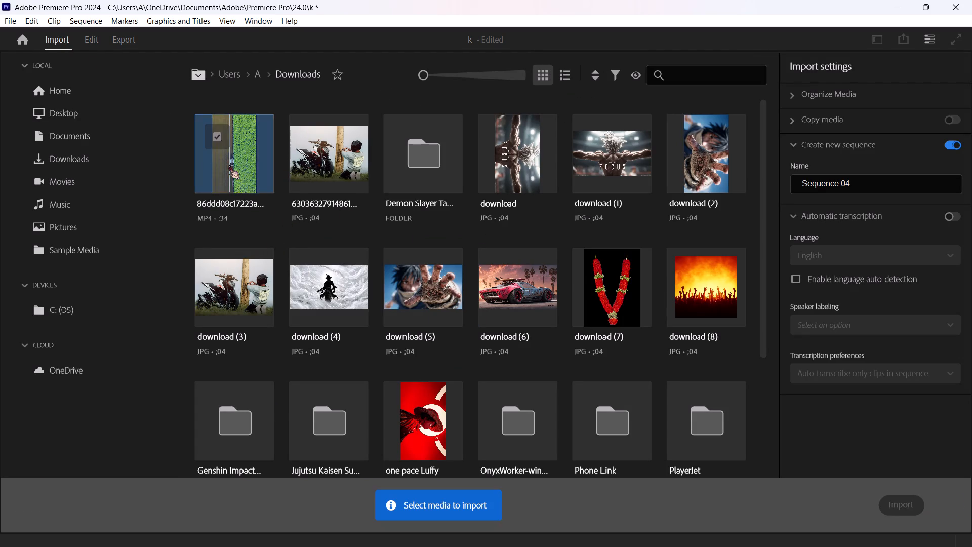
pyautogui.moveTo(949, 495); pyautogui.dragTo(944, 496)
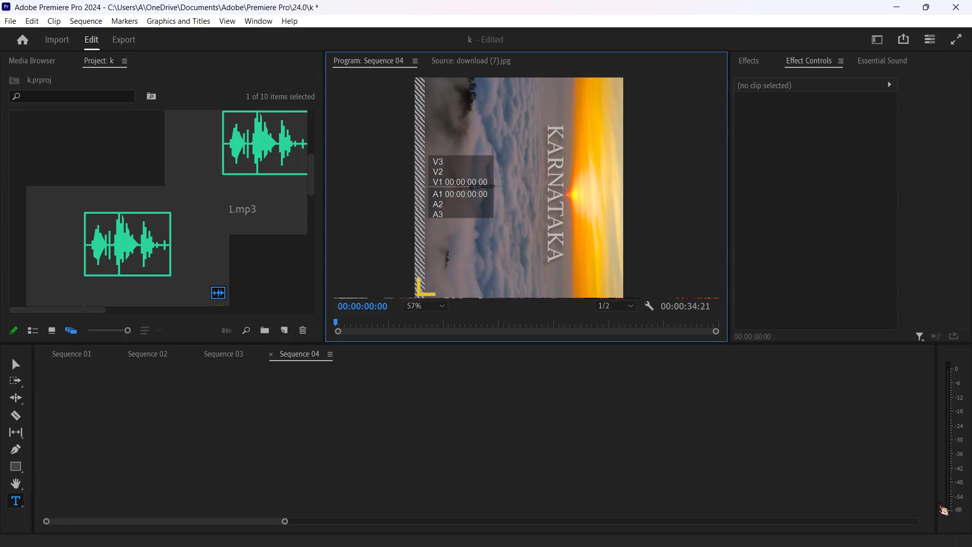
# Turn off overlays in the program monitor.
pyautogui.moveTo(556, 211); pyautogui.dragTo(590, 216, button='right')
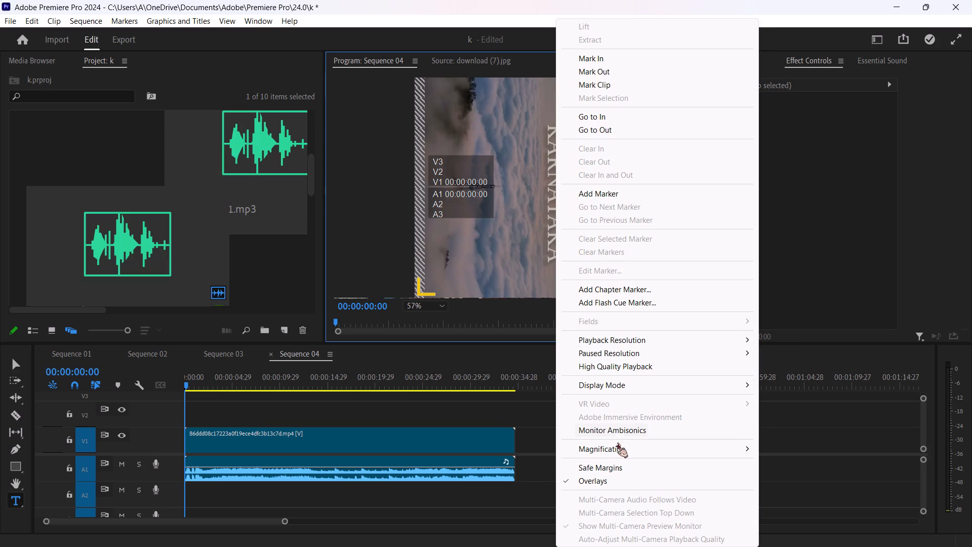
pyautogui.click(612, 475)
# Add a text layer containing eight blank spaces beside the video frame in Sequence 04.
pyautogui.rightClick(484, 206)
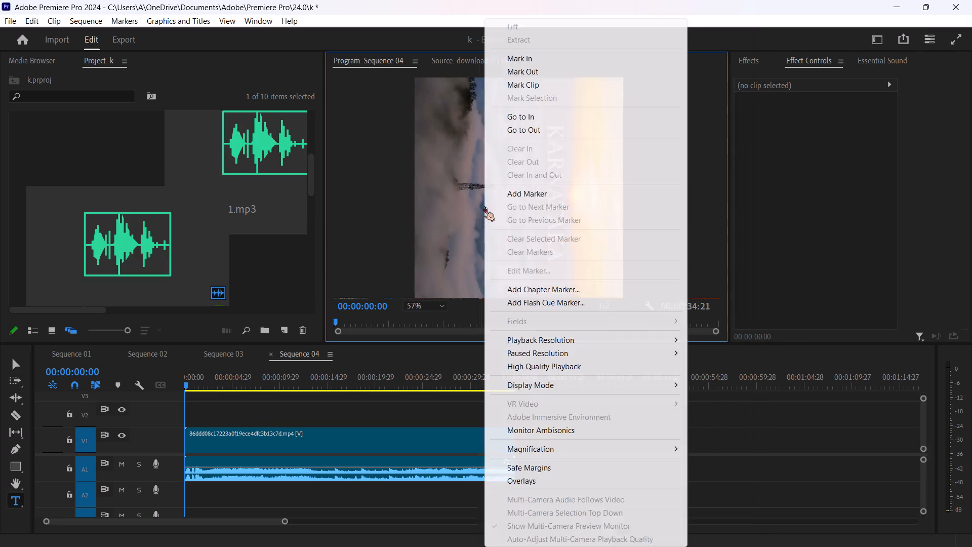
pyautogui.click(363, 195)
pyautogui.press('space')
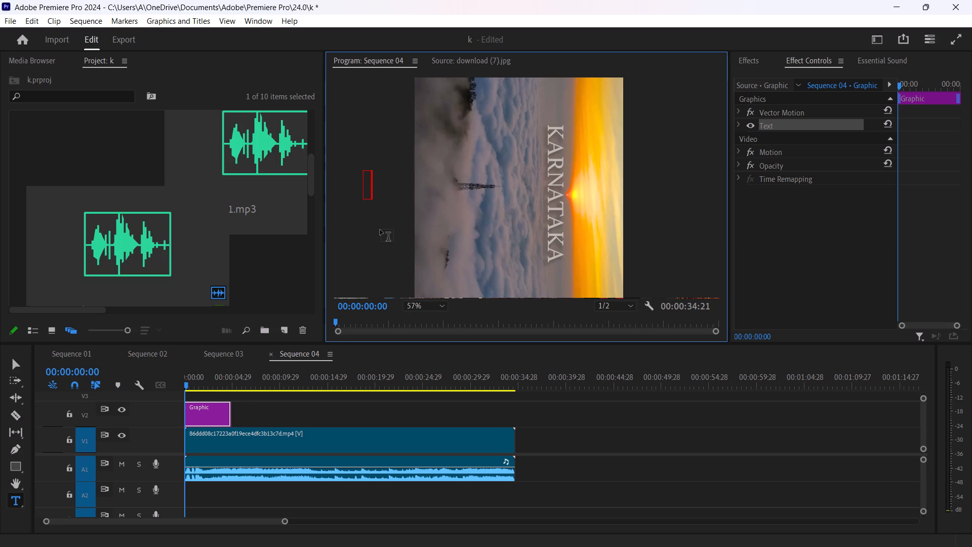
pyautogui.press('space')
pyautogui.press('space')
pyautogui.press('space')
pyautogui.press('space')
pyautogui.press('space')
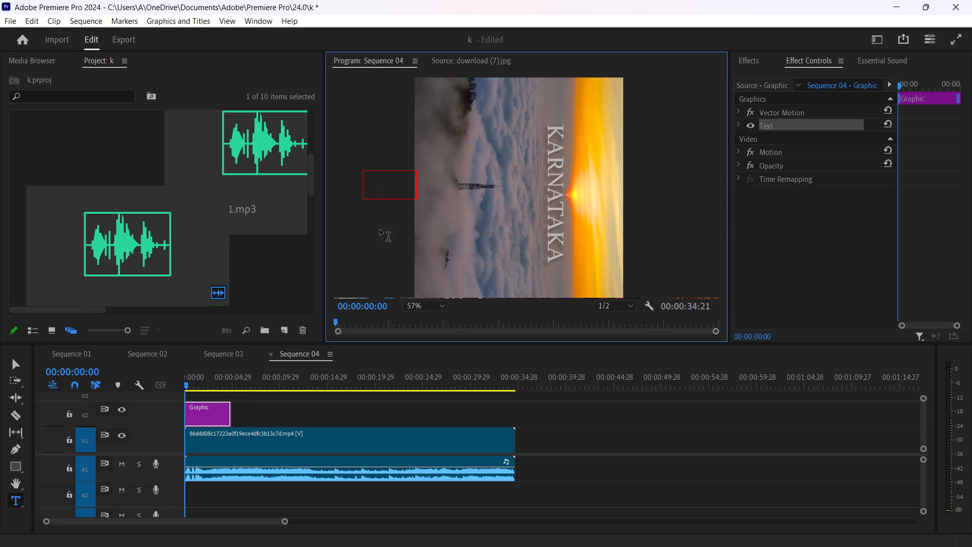
pyautogui.press('space')
pyautogui.press('space')
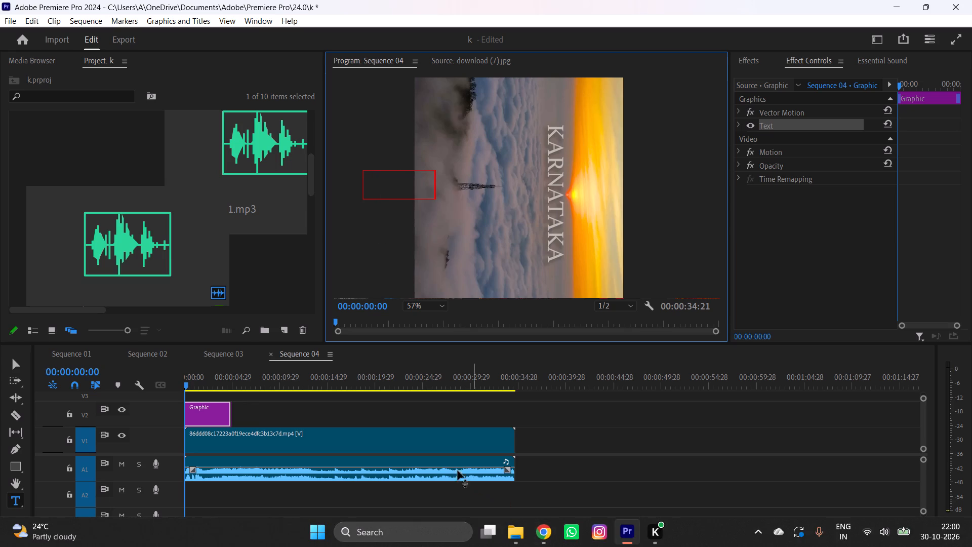
# Select the video clip on the timeline and play Sequence 04 from the beginning.
pyautogui.click(300, 459)
pyautogui.click(289, 477)
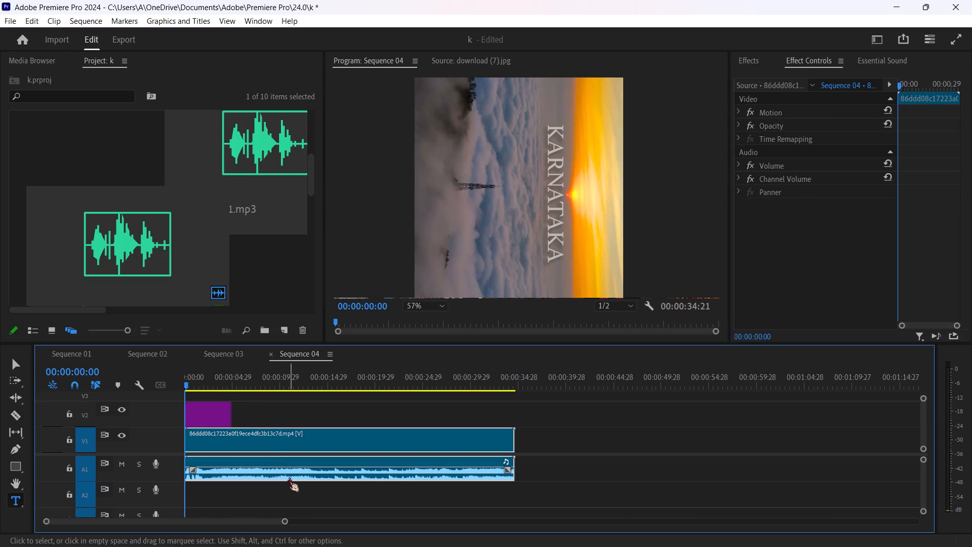
pyautogui.press('space')
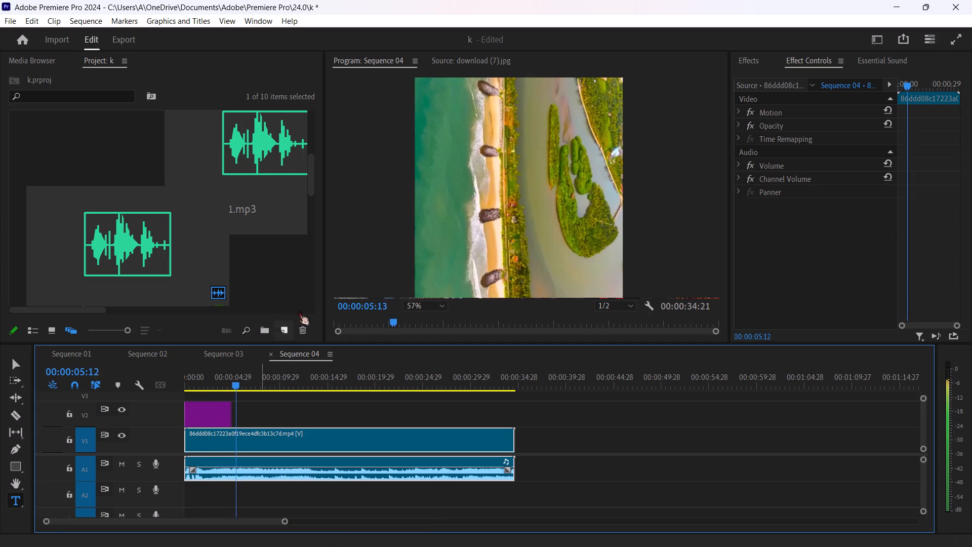
# Show the effects library.
pyautogui.click(745, 59)
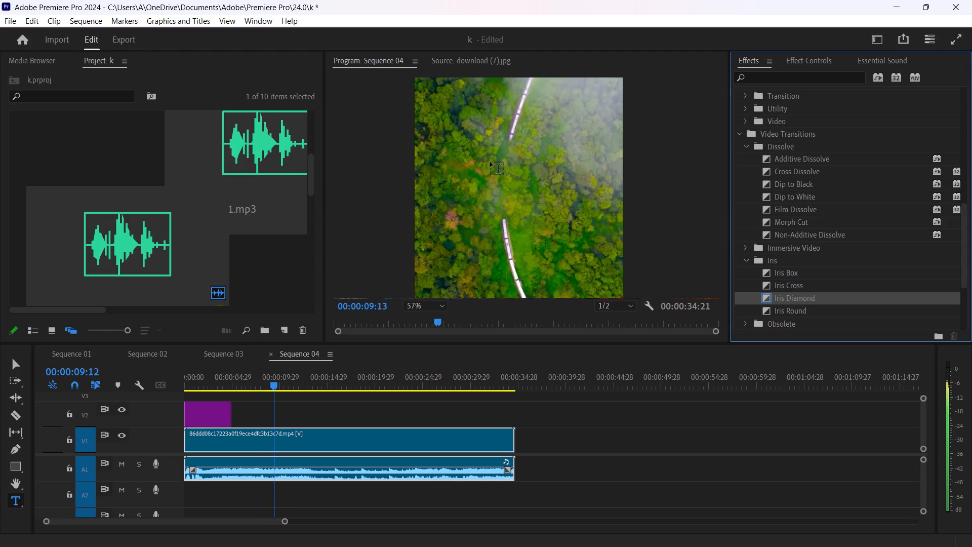
# Scrub through Sequence 04 in the program monitor to about 00:00:33:04.
pyautogui.click(456, 53)
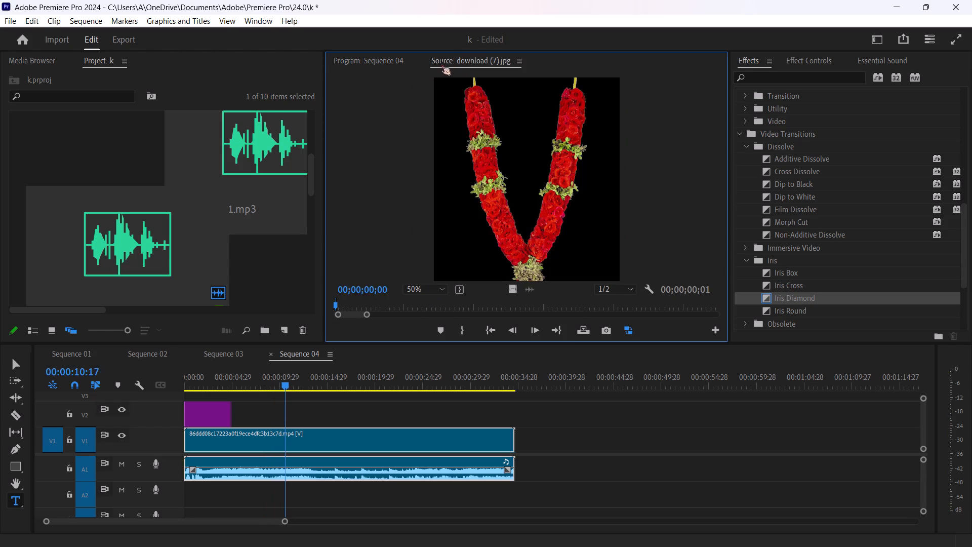
pyautogui.click(378, 60)
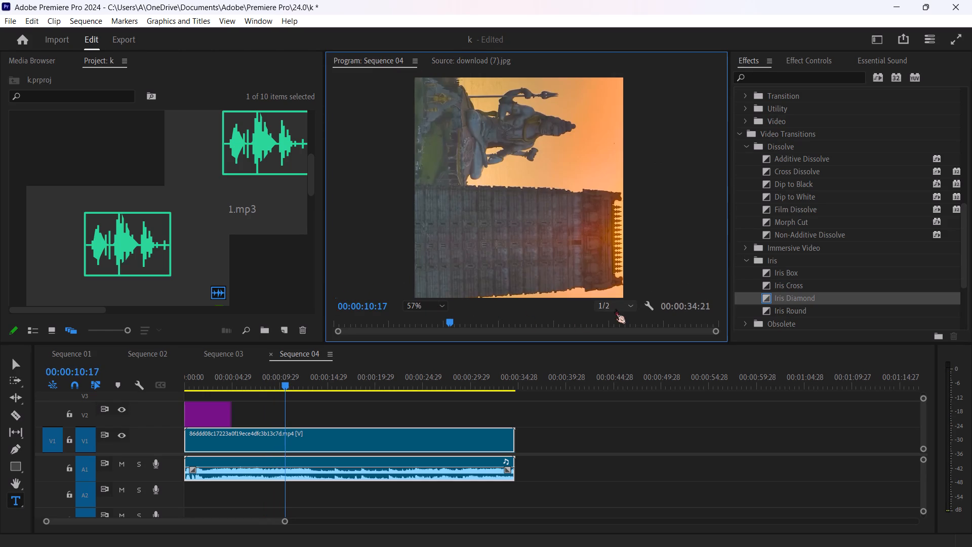
pyautogui.click(709, 328)
pyautogui.click(712, 328)
pyautogui.moveTo(712, 328); pyautogui.dragTo(661, 328)
pyautogui.moveTo(546, 319); pyautogui.dragTo(447, 325)
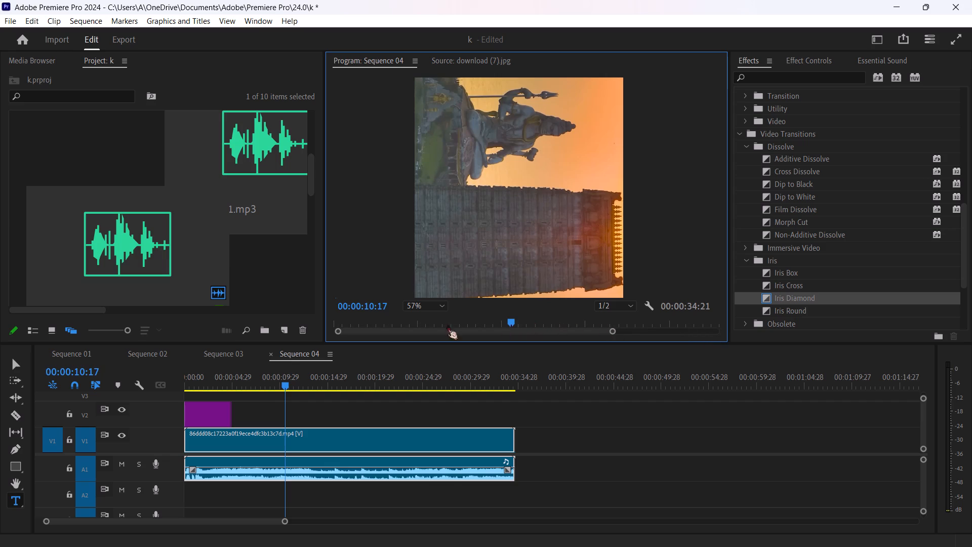
pyautogui.moveTo(447, 325); pyautogui.dragTo(394, 328)
pyautogui.moveTo(398, 324); pyautogui.dragTo(506, 317)
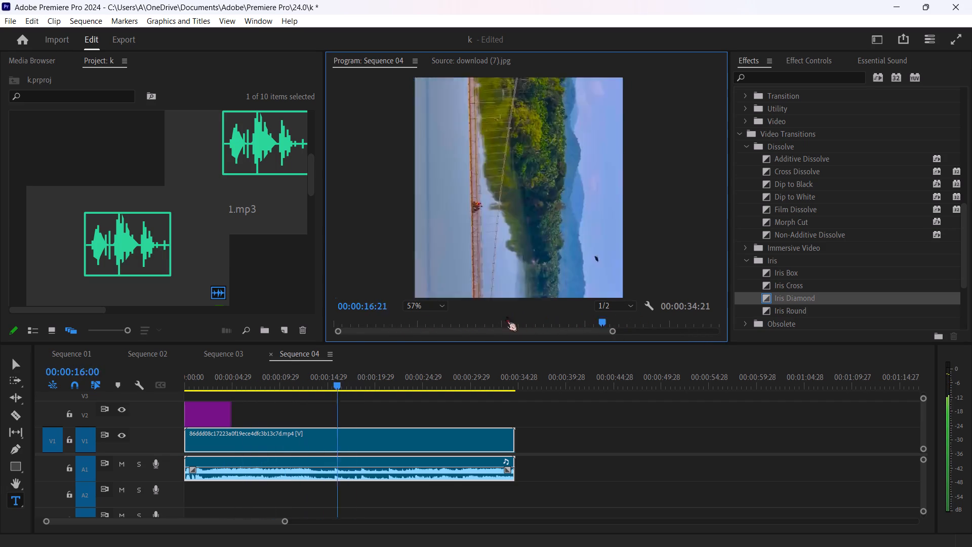
pyautogui.moveTo(506, 317); pyautogui.dragTo(635, 315)
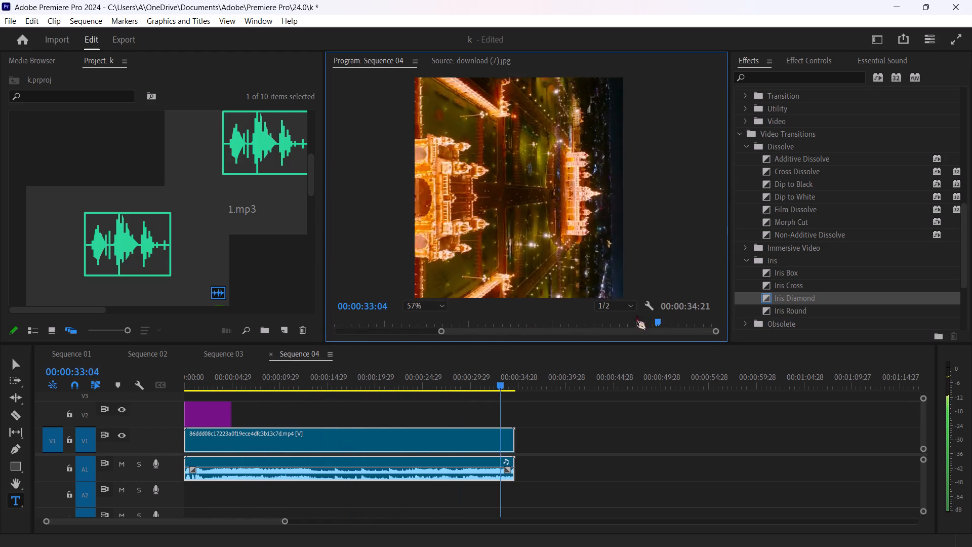
# Scrub Sequence 04 to its end and back to 00:00:00:00 in the program monitor.
pyautogui.moveTo(635, 315); pyautogui.dragTo(750, 304)
pyautogui.moveTo(657, 304); pyautogui.dragTo(502, 309)
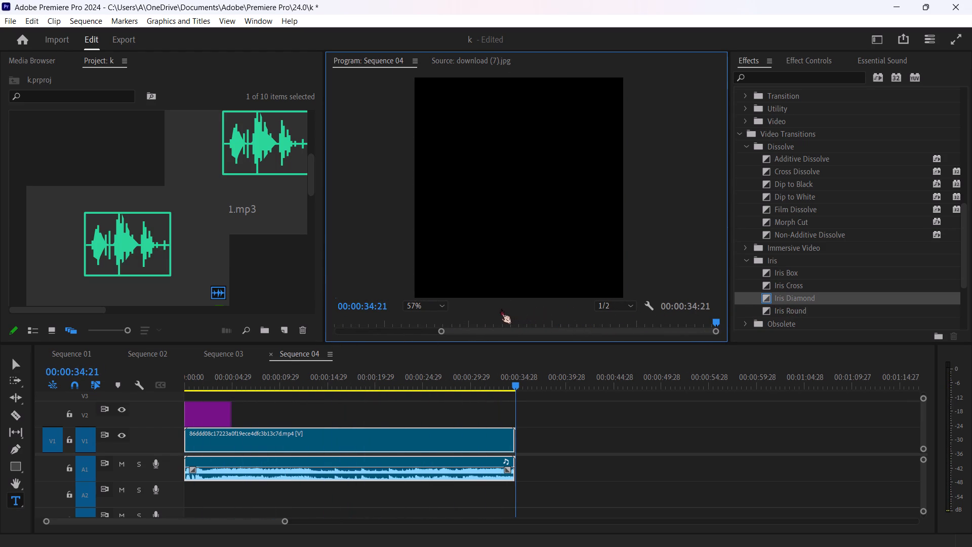
pyautogui.moveTo(479, 325); pyautogui.dragTo(371, 336)
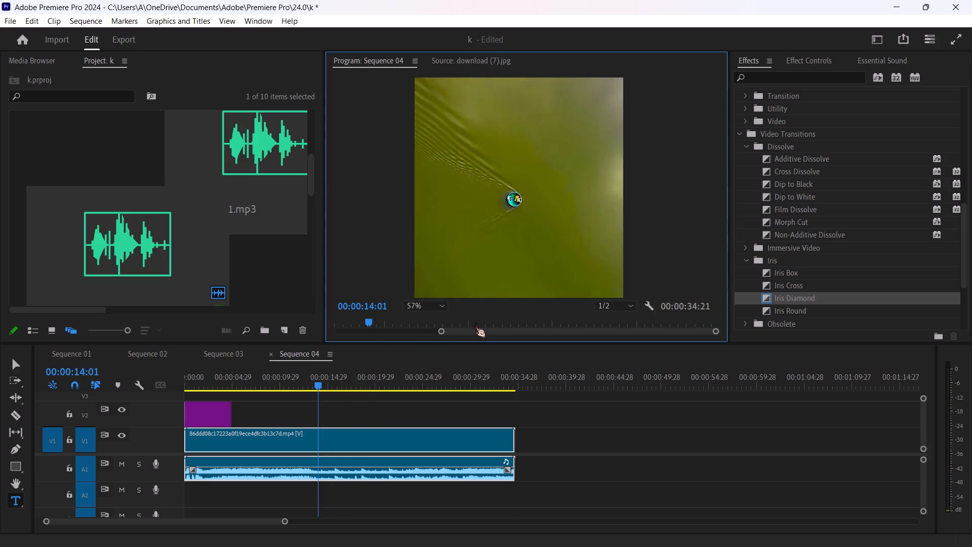
pyautogui.moveTo(475, 323); pyautogui.dragTo(330, 329)
# View Sequence 03 and Sequence 01 in the program monitor, then return to Sequence 04.
pyautogui.click(410, 62)
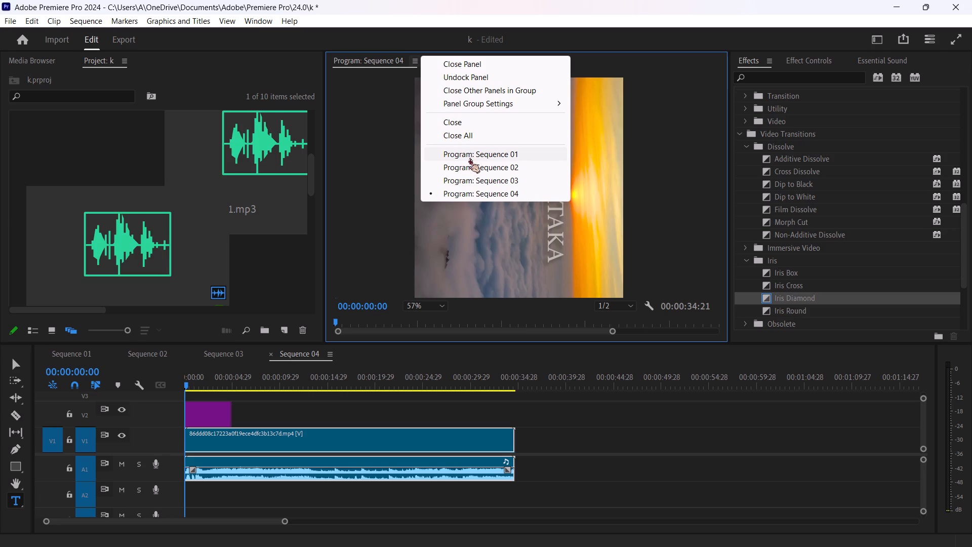
pyautogui.click(470, 179)
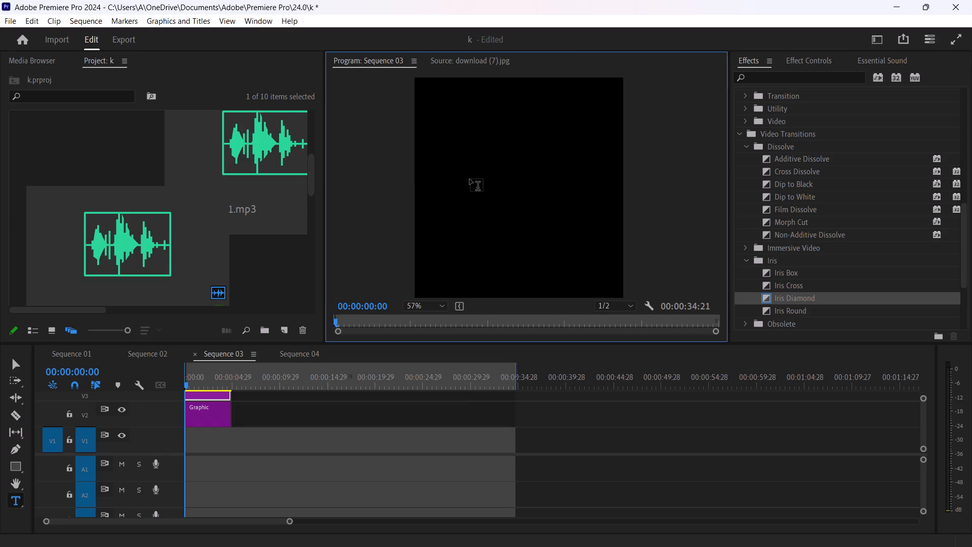
pyautogui.click(411, 59)
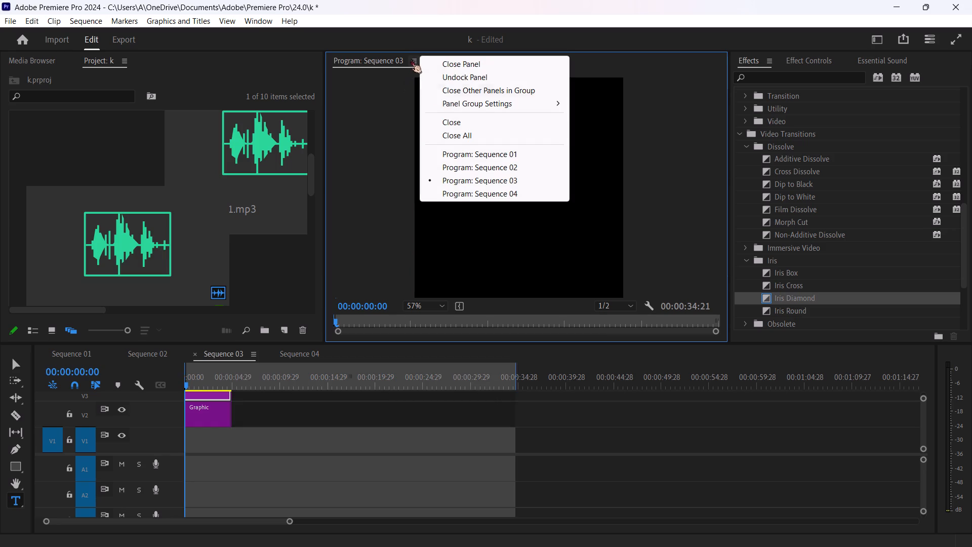
pyautogui.click(459, 154)
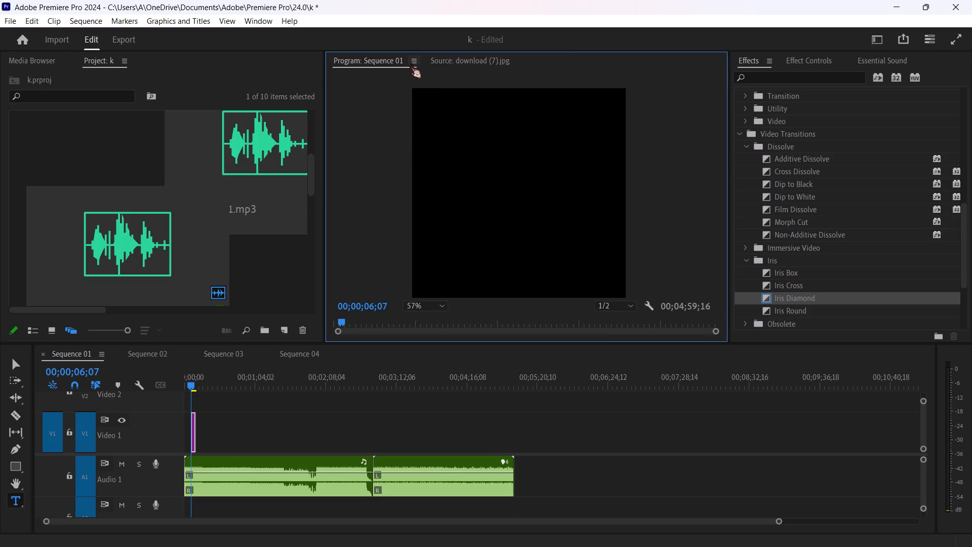
pyautogui.click(411, 58)
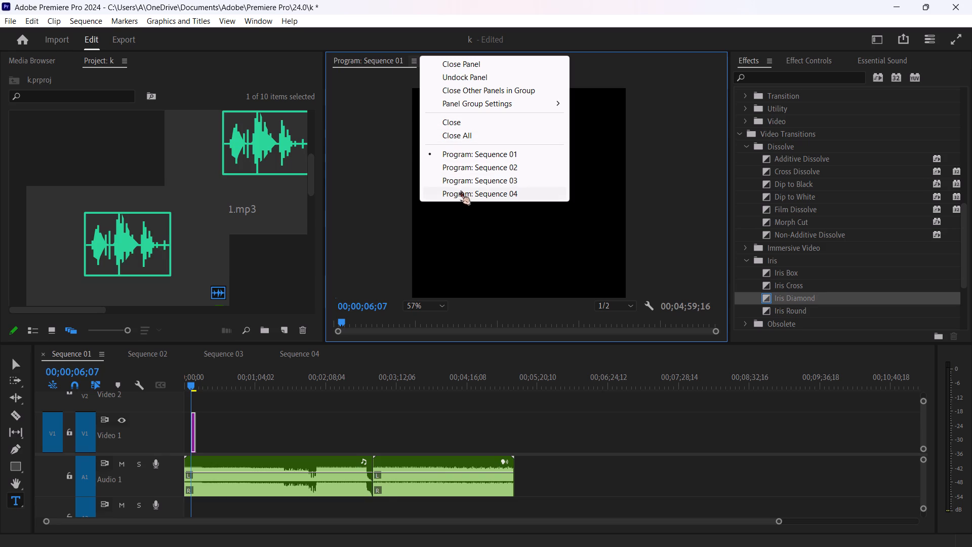
pyautogui.click(461, 192)
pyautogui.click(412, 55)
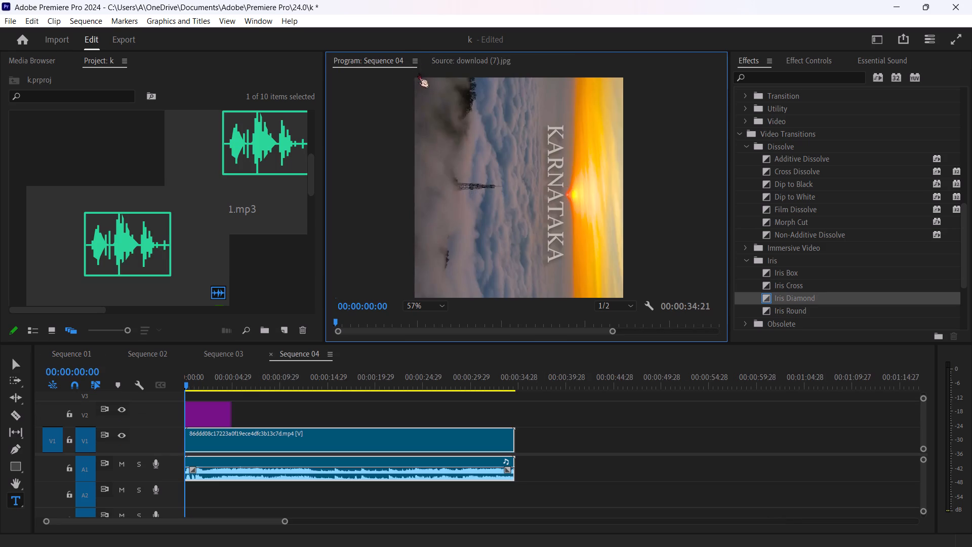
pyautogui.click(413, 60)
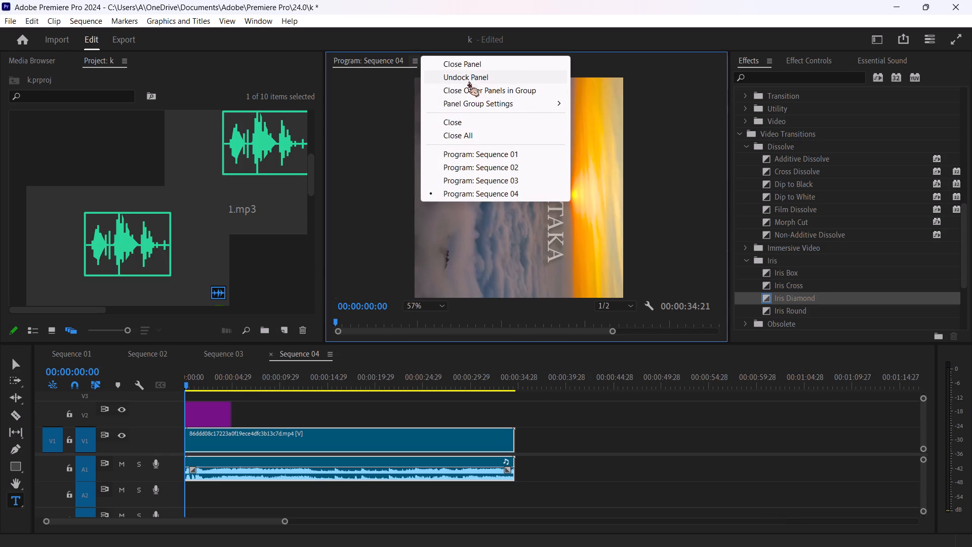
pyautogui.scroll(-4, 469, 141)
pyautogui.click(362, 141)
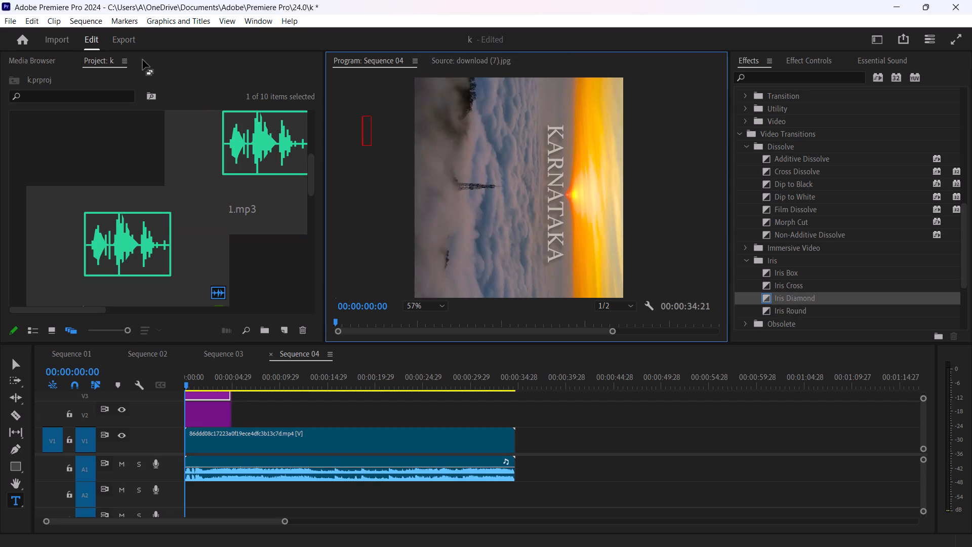
# Set the font size of the project panel to Small.
pyautogui.click(124, 59)
pyautogui.scroll(-1, 221, 198)
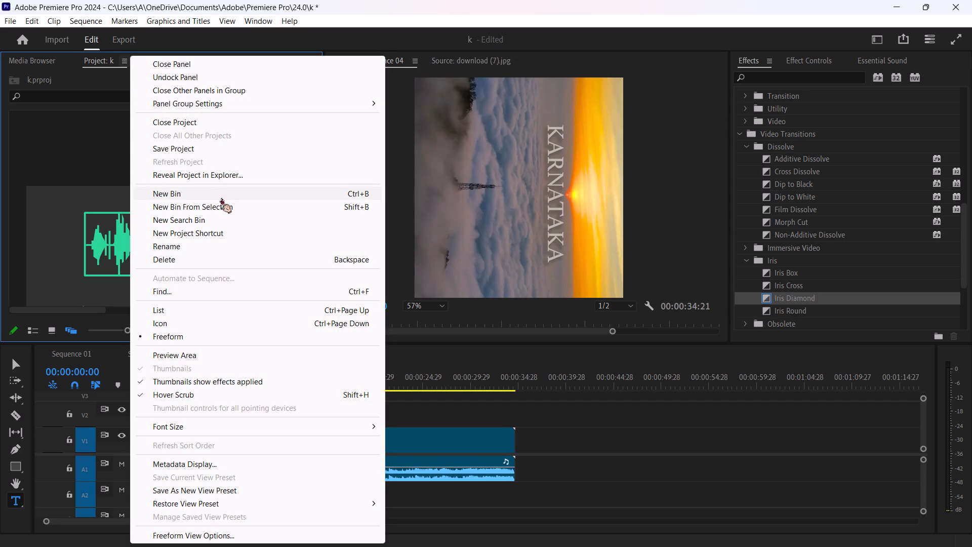
pyautogui.scroll(-1, 221, 198)
pyautogui.click(222, 426)
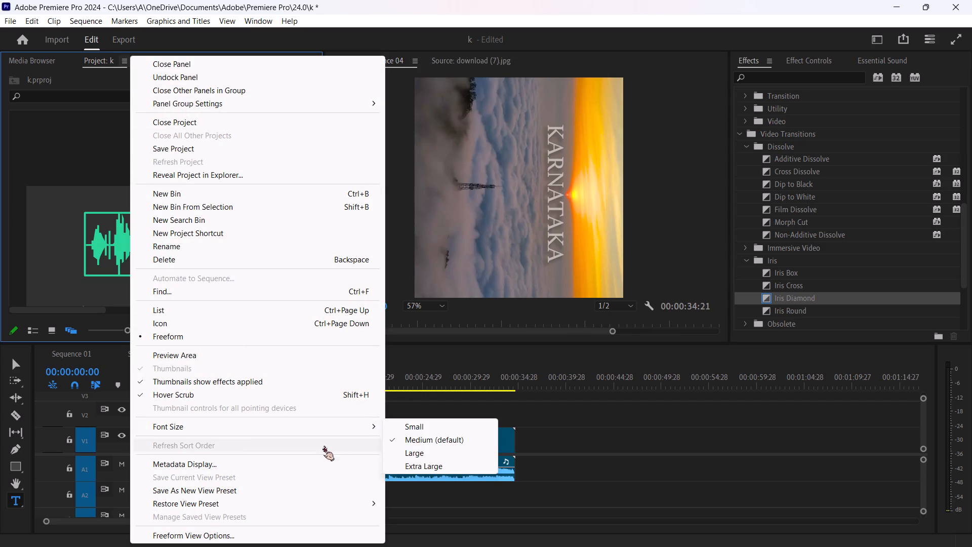
pyautogui.click(434, 431)
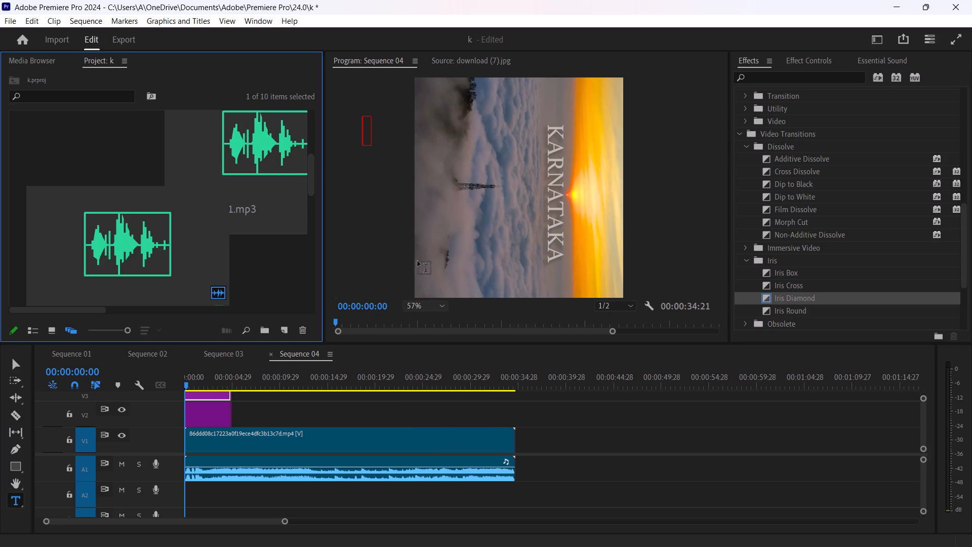
# Draw a text box extending outward from the right edge of the video frame in Sequence 04.
pyautogui.scroll(-7, 440, 162)
pyautogui.scroll(4, 440, 162)
pyautogui.scroll(-5, 440, 162)
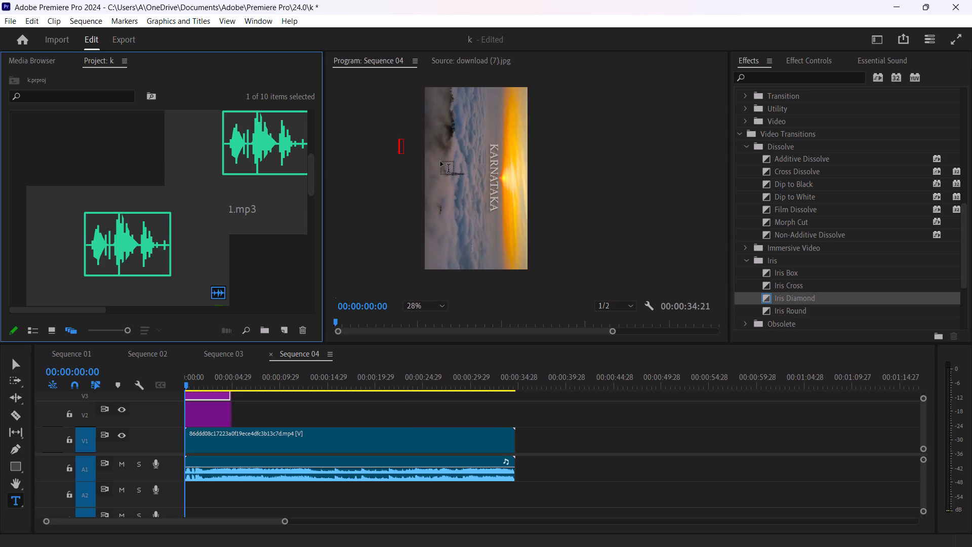
pyautogui.scroll(-4, 440, 162)
pyautogui.moveTo(436, 202); pyautogui.dragTo(487, 205)
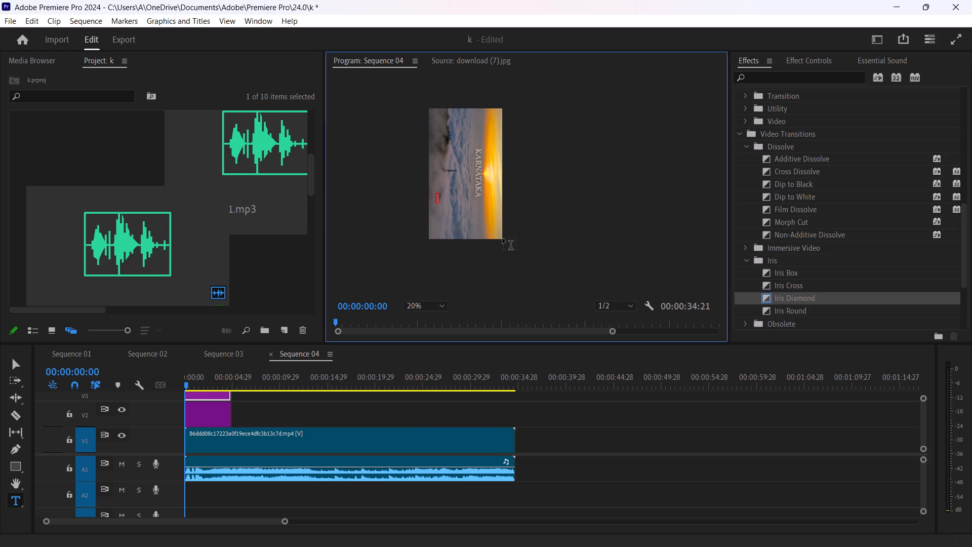
pyautogui.moveTo(497, 236); pyautogui.dragTo(565, 124)
# Draw a wide text box across the upper and middle part of the video frame and paste the copied text into it.
pyautogui.moveTo(438, 126); pyautogui.dragTo(404, 126)
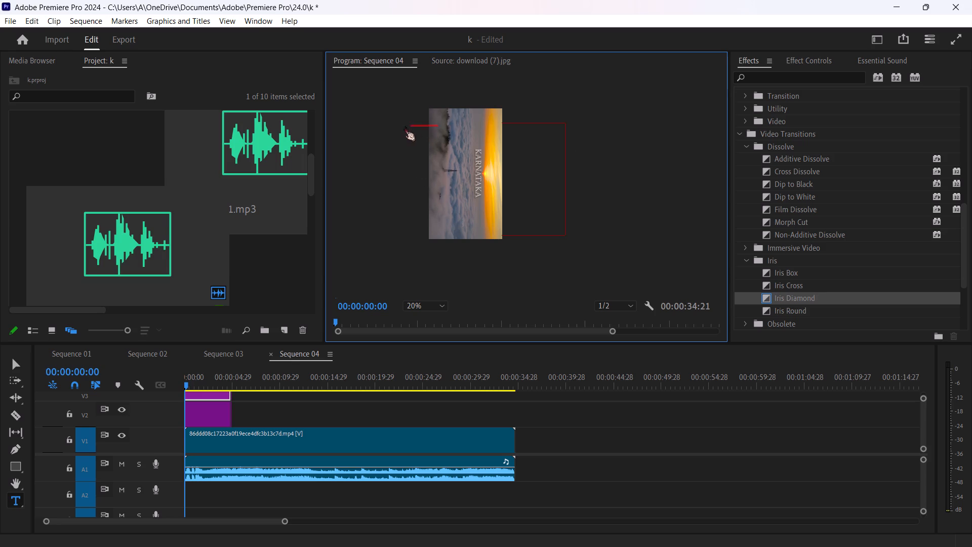
pyautogui.moveTo(404, 126); pyautogui.dragTo(373, 128)
pyautogui.moveTo(373, 128); pyautogui.dragTo(480, 250)
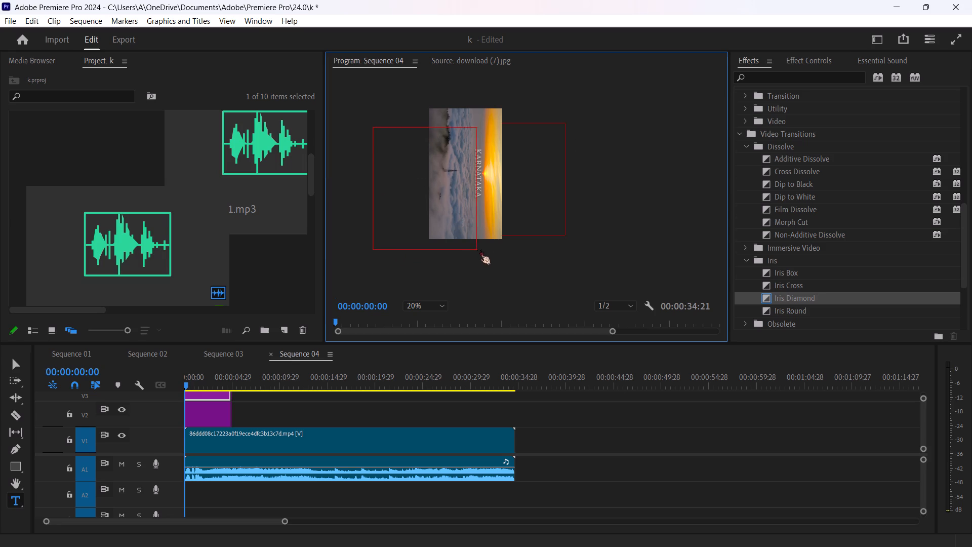
pyautogui.moveTo(480, 250); pyautogui.dragTo(726, 241)
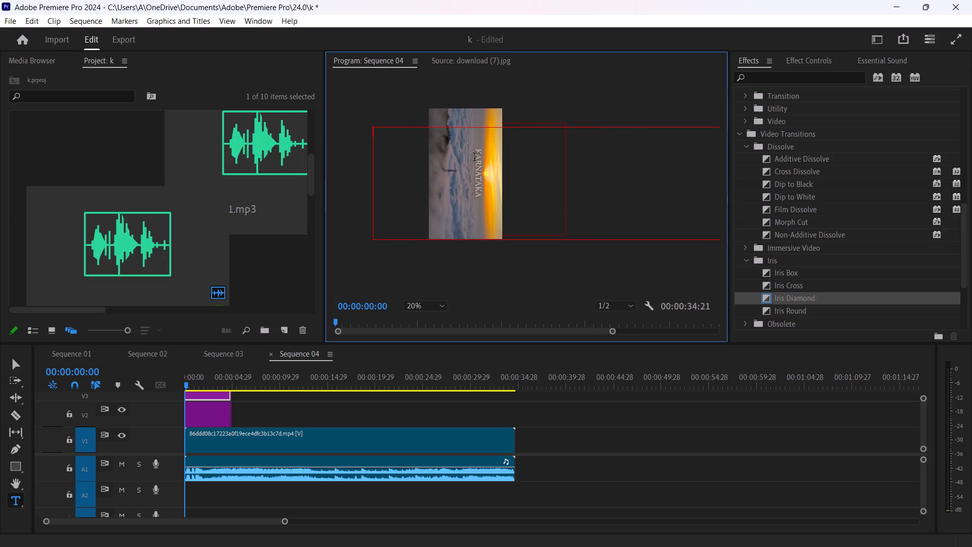
pyautogui.click(468, 149)
pyautogui.click(466, 176)
pyautogui.rightClick(466, 176)
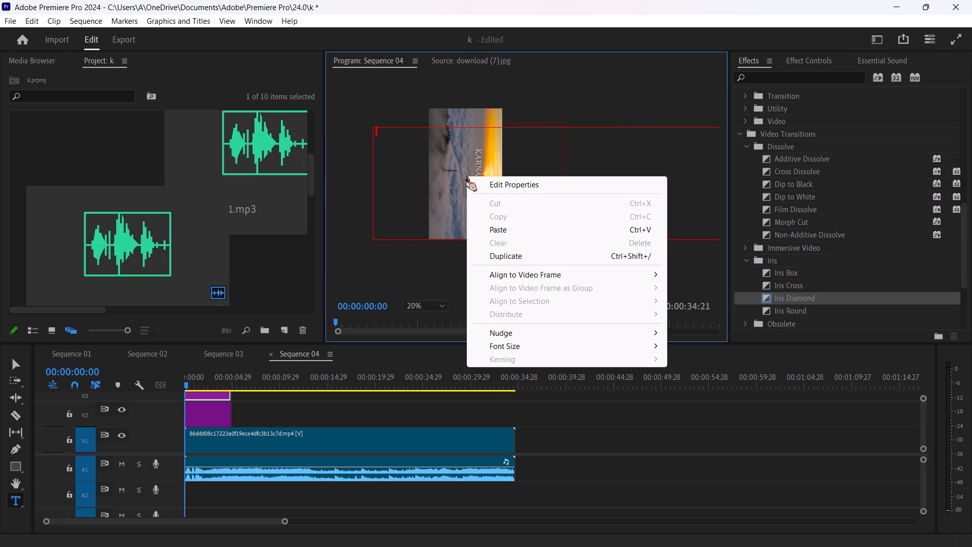
pyautogui.click(512, 227)
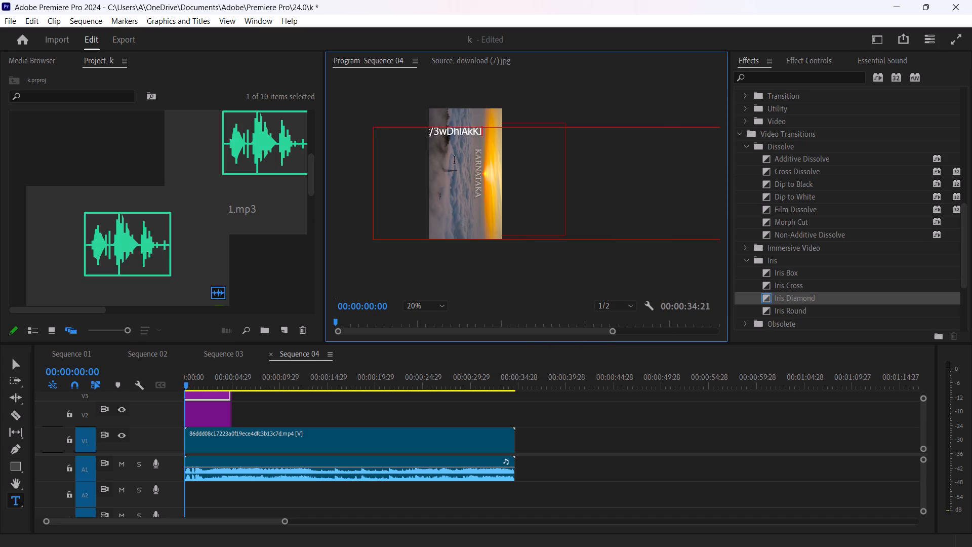
# Increase the kerning by 50 in the pasted text.
pyautogui.moveTo(454, 136); pyautogui.dragTo(464, 159)
pyautogui.rightClick(485, 144)
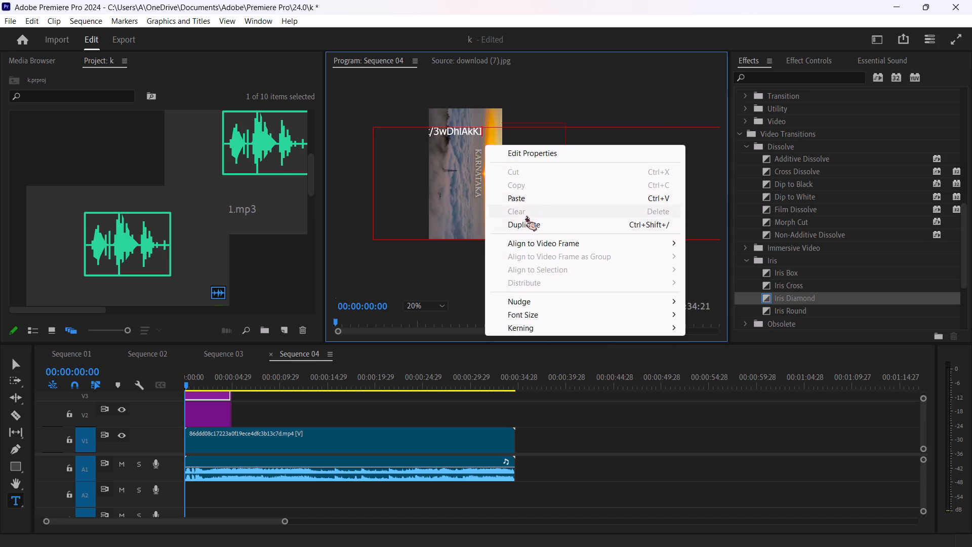
pyautogui.click(535, 317)
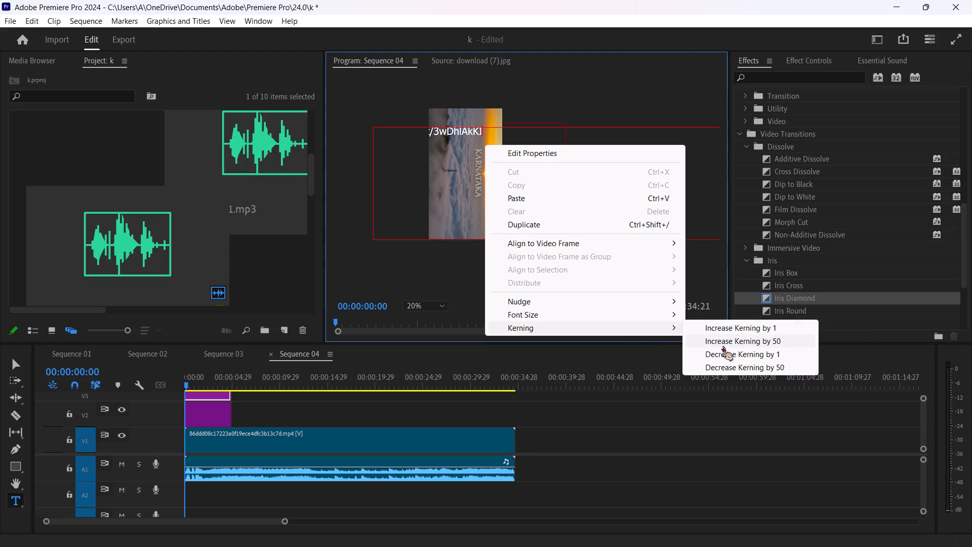
pyautogui.click(722, 346)
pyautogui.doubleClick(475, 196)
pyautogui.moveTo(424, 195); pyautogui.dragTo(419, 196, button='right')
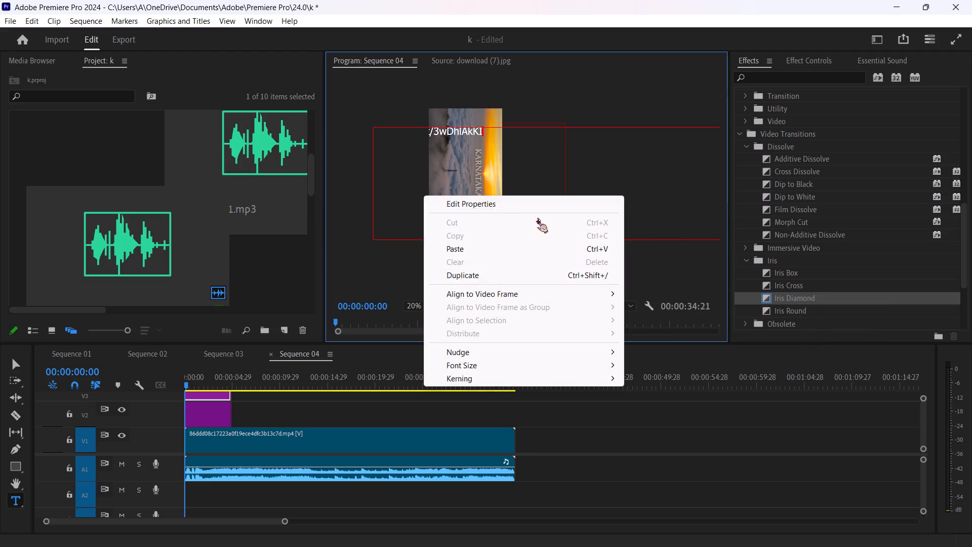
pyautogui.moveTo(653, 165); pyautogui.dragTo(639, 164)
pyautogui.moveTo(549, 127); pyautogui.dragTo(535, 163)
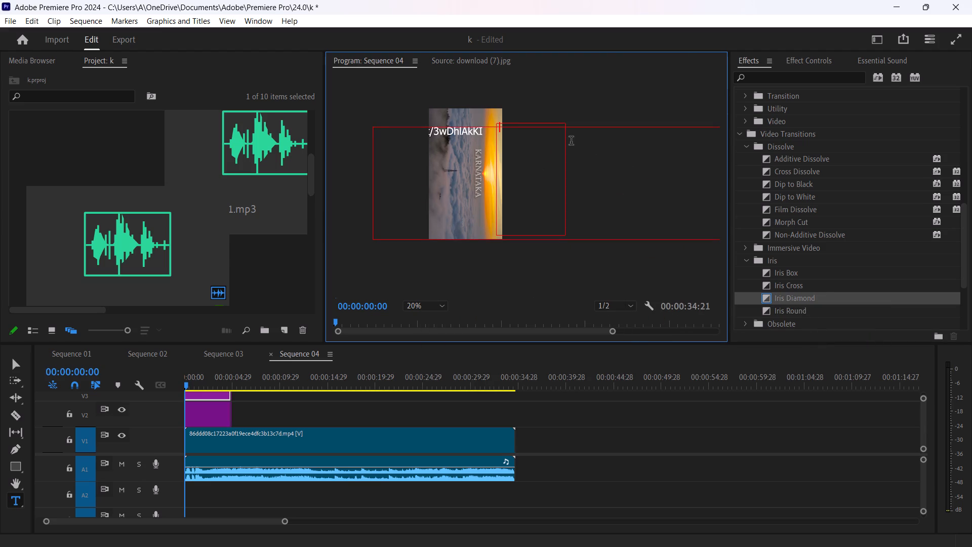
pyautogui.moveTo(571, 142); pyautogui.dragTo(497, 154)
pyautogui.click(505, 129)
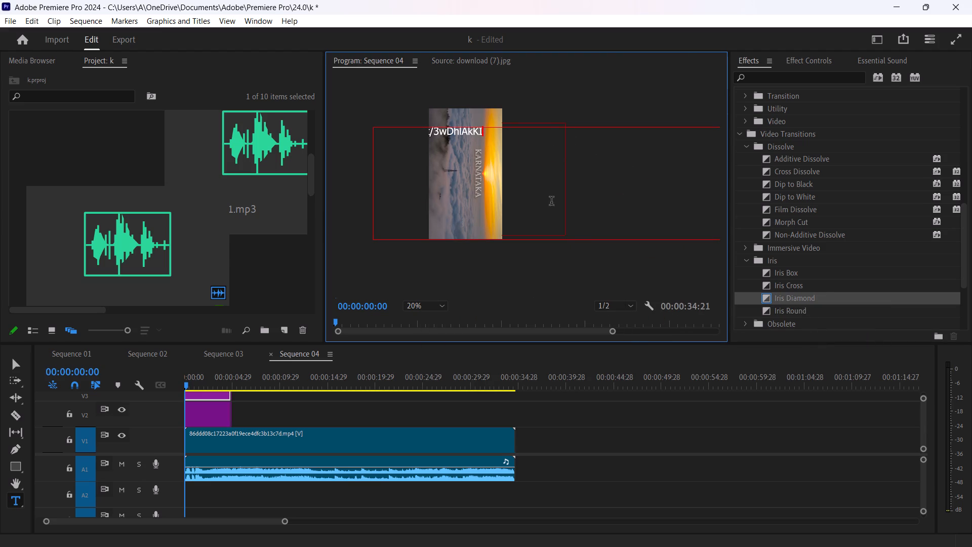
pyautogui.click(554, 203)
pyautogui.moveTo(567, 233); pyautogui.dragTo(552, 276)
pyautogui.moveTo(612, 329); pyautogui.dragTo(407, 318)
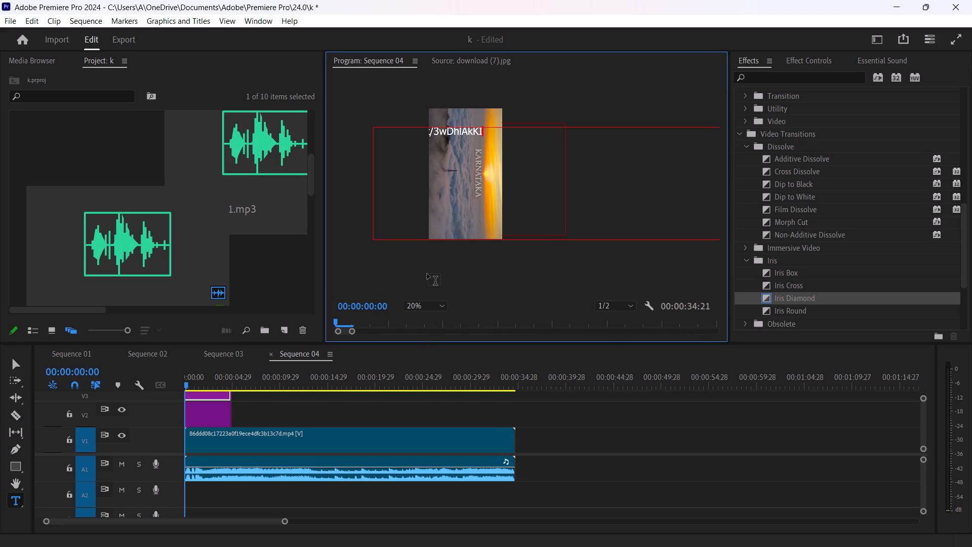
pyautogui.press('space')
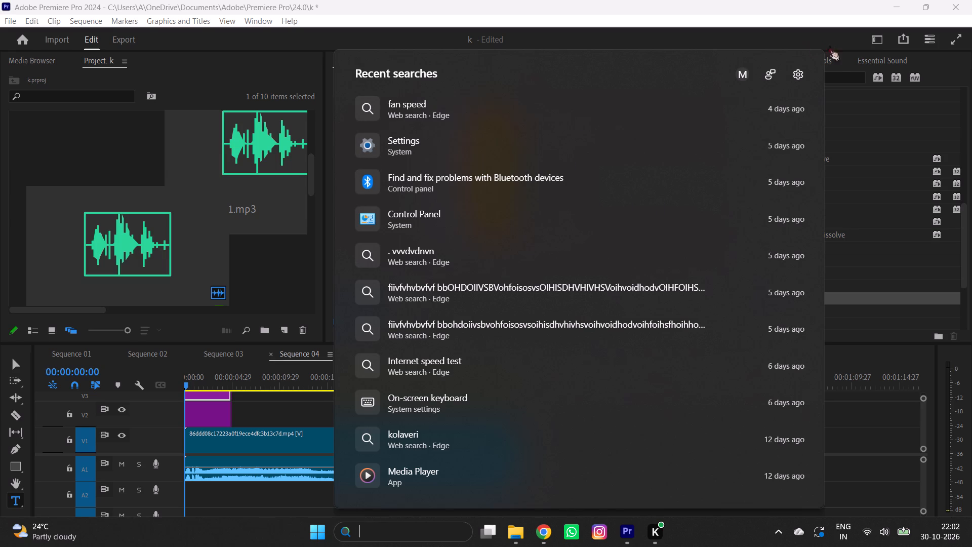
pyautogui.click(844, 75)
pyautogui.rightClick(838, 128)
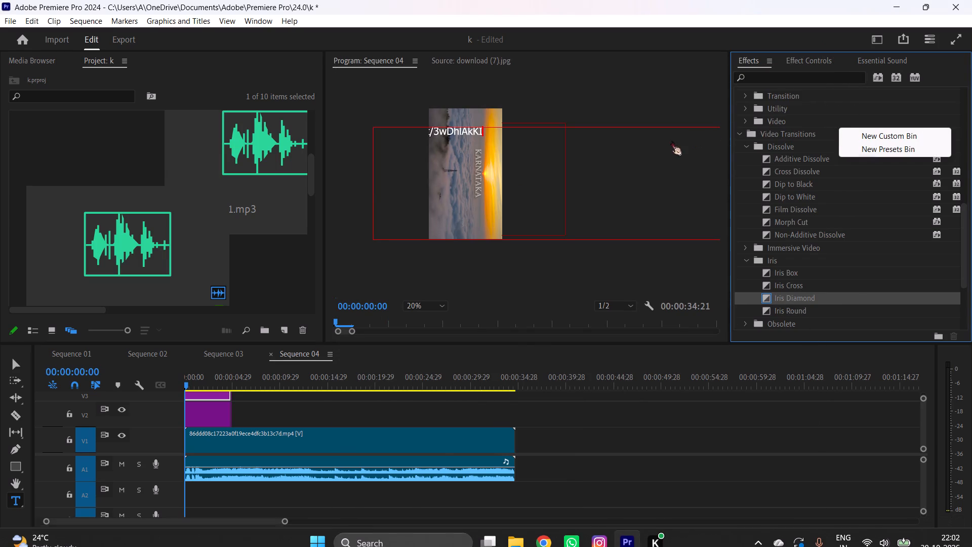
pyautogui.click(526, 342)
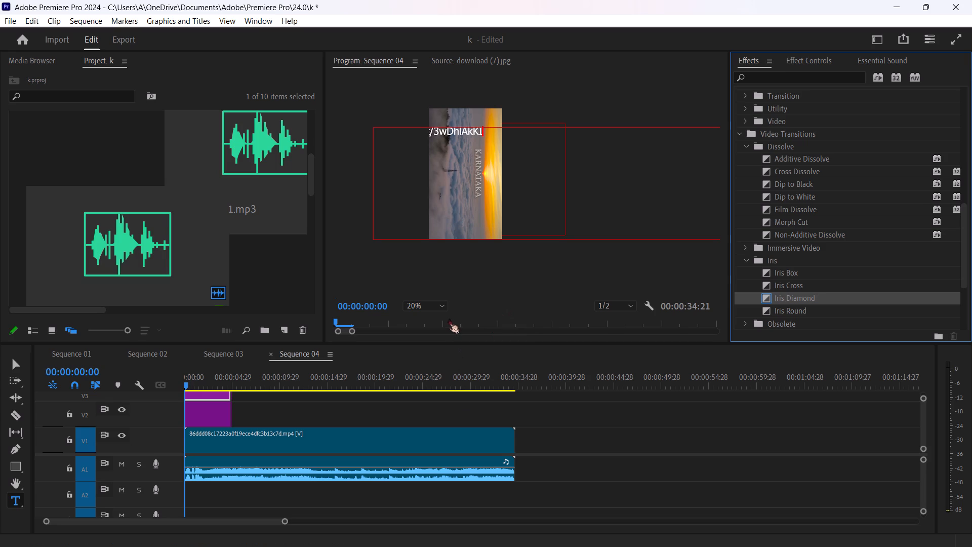
# Play Sequence 04 from the beginning to preview the pasted text over the video.
pyautogui.press('space')
pyautogui.press('space')
pyautogui.press('space')
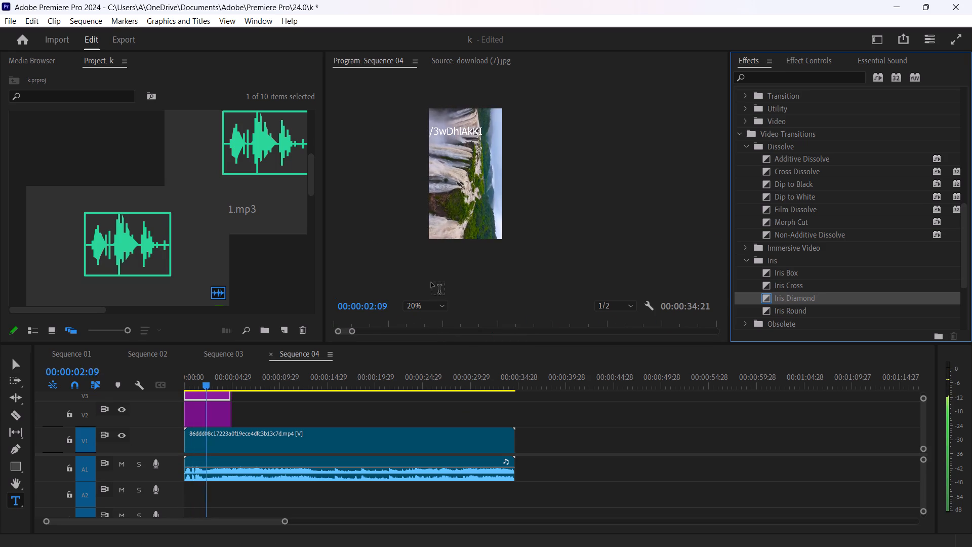
pyautogui.moveTo(458, 222); pyautogui.dragTo(485, 232)
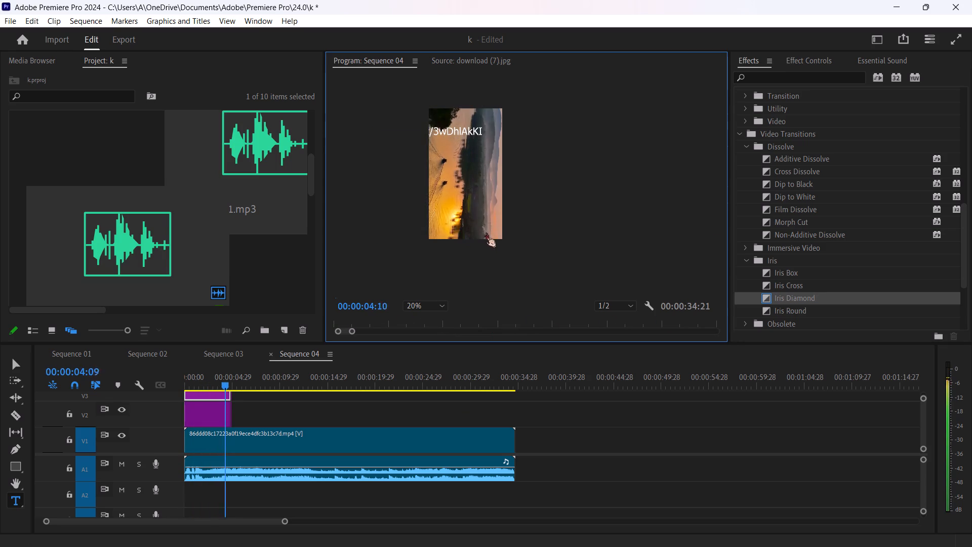
pyautogui.moveTo(485, 232); pyautogui.dragTo(486, 232)
# Close the download (7).jpg clip in the Source monitor.
pyautogui.click(474, 55)
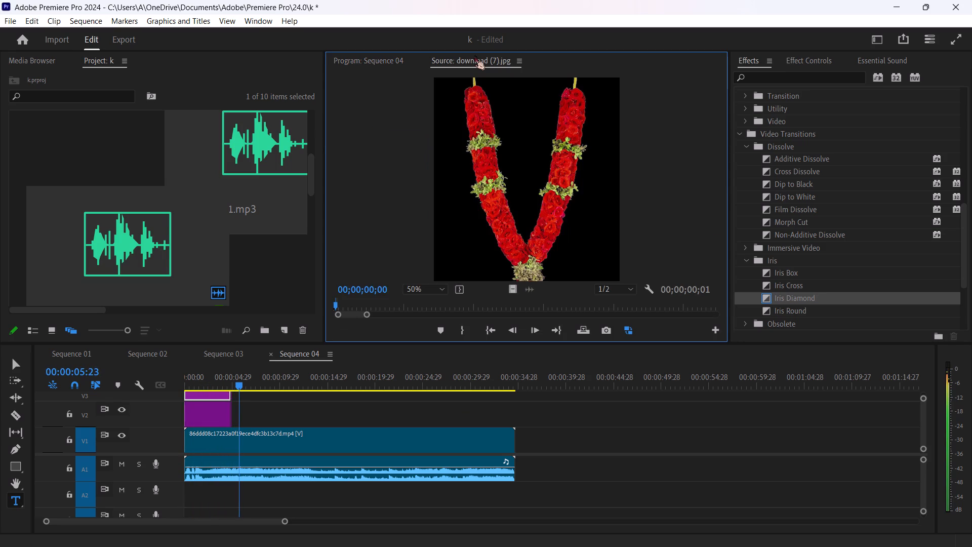
pyautogui.click(517, 59)
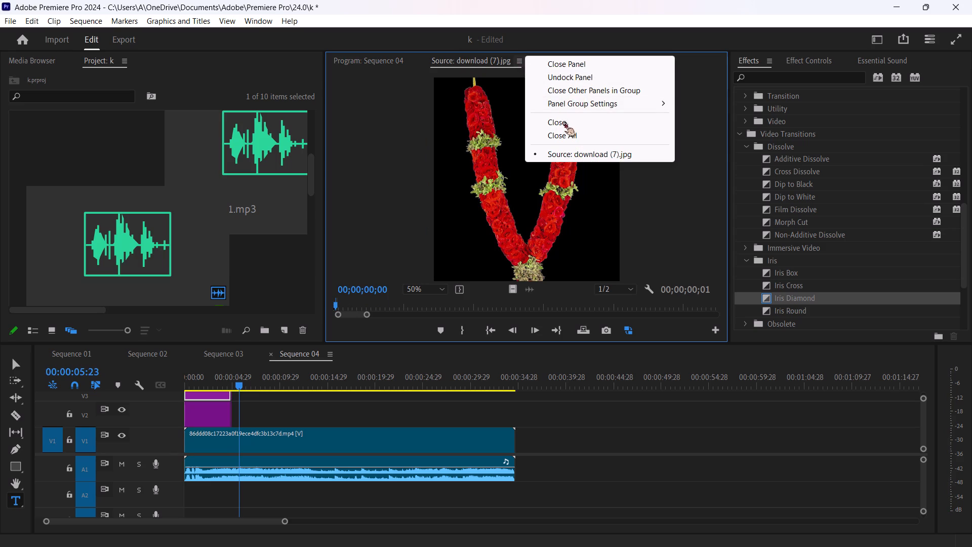
pyautogui.click(568, 126)
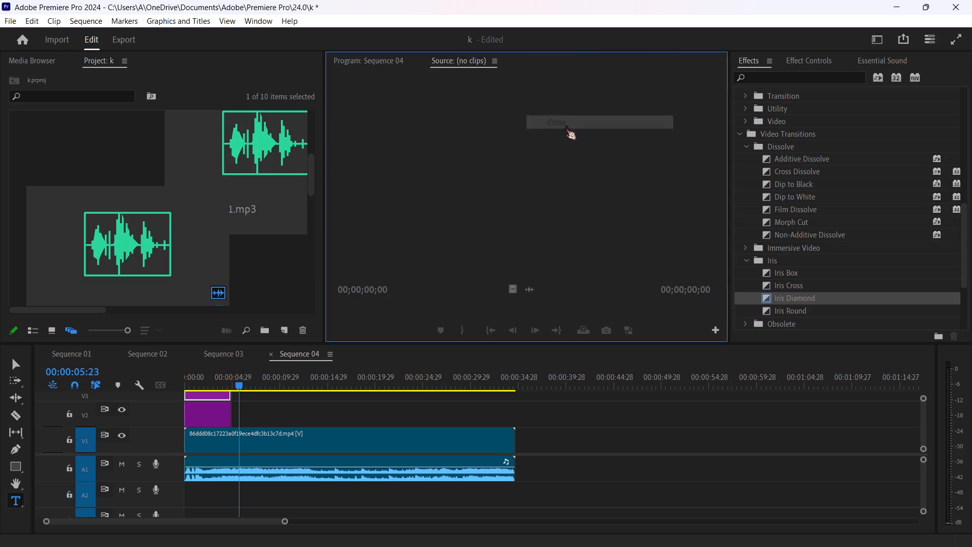
pyautogui.click(496, 59)
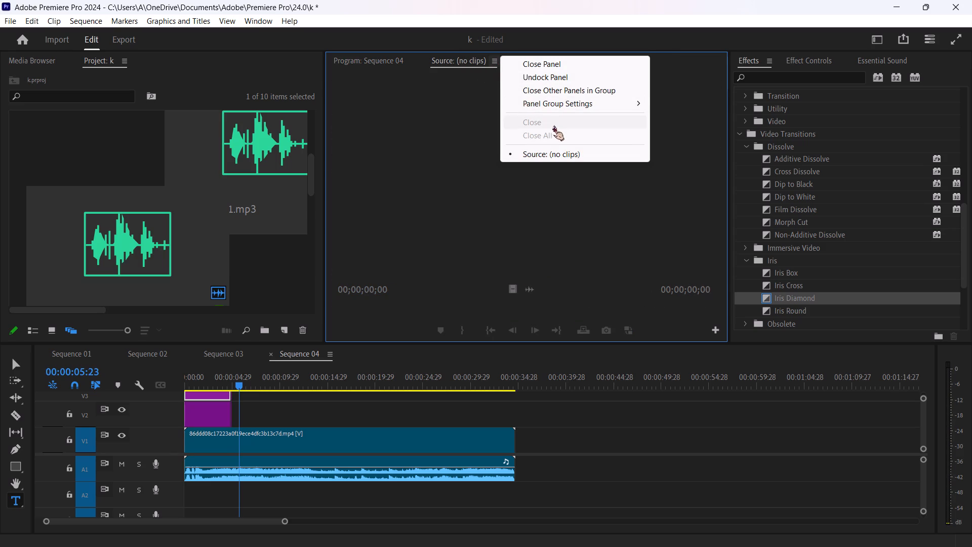
pyautogui.click(553, 154)
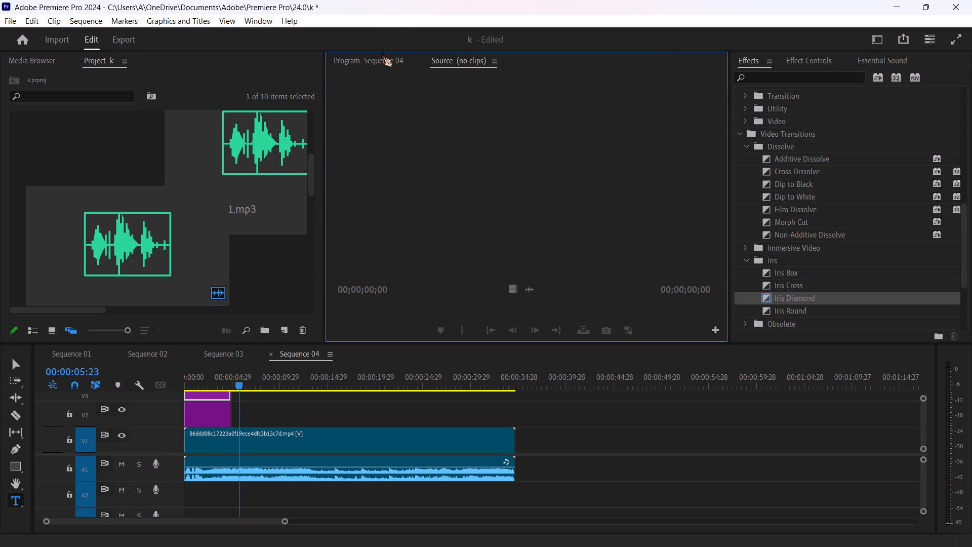
# Return to the Sequence 04 program view and place an empty text layer on the video frame at 00:00:05:23.
pyautogui.click(382, 52)
pyautogui.click(445, 171)
# Set the Program monitor's playback resolution to 1/2.
pyautogui.rightClick(457, 175)
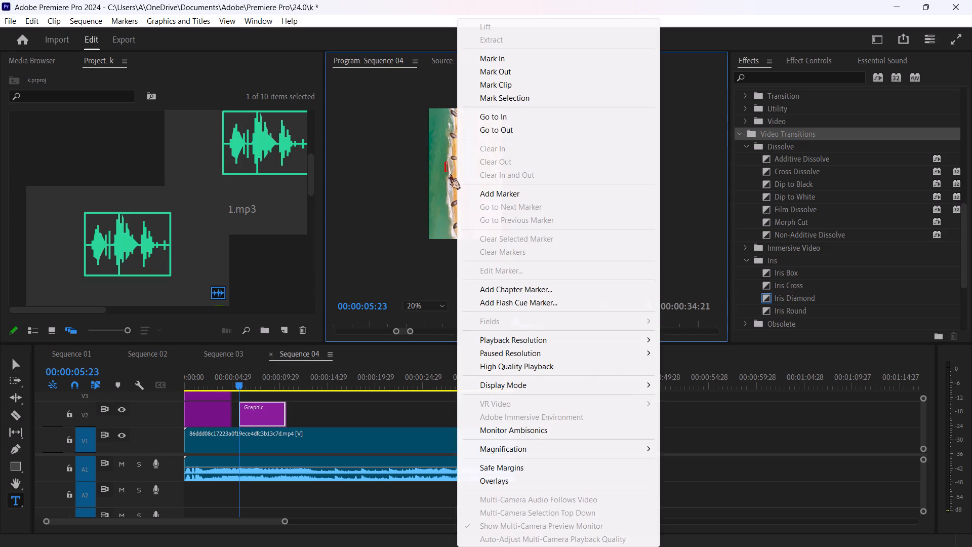
pyautogui.click(539, 336)
pyautogui.click(572, 338)
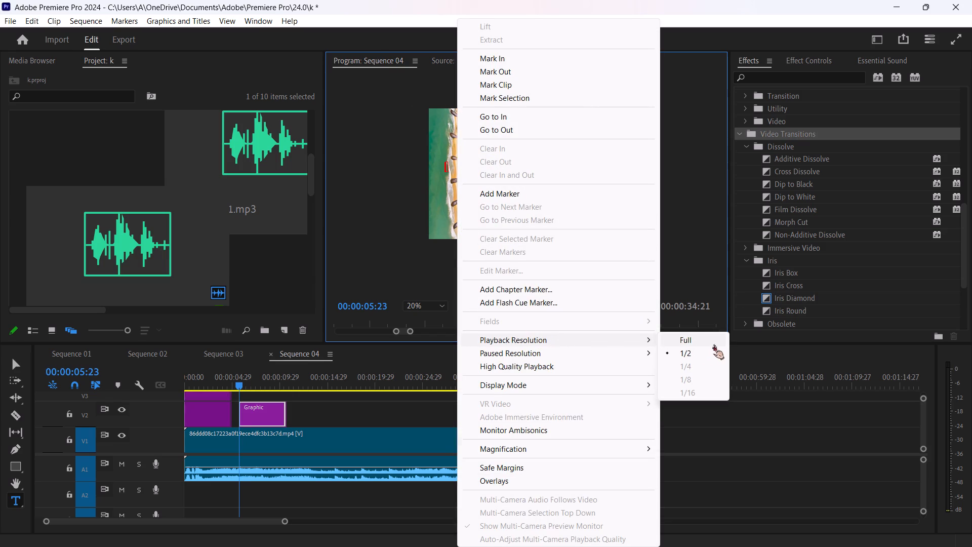
pyautogui.click(693, 353)
# Place a text insertion point in the lower part of the video frame.
pyautogui.click(456, 219)
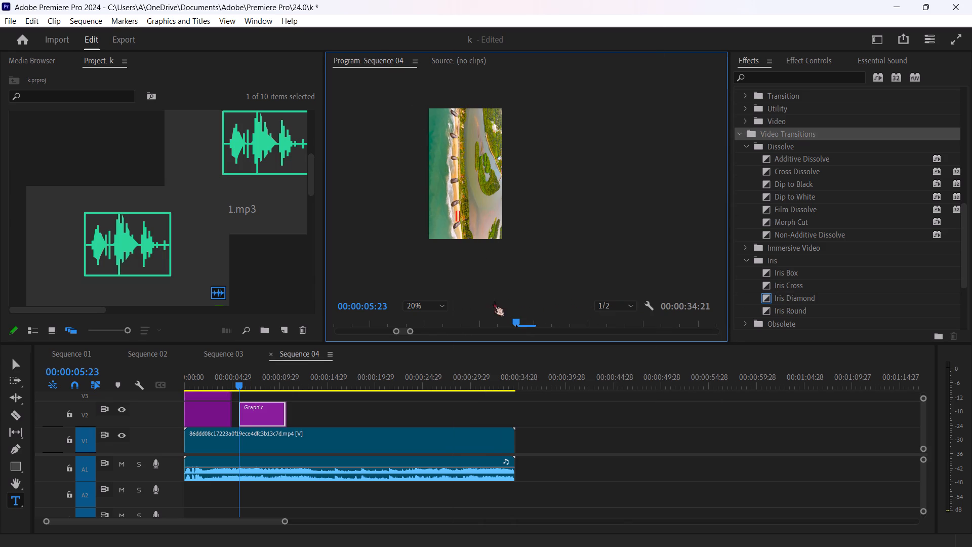
# Move the Graphic clip along V2 so it starts about 8 seconds into Sequence 04.
pyautogui.moveTo(259, 403); pyautogui.dragTo(279, 405)
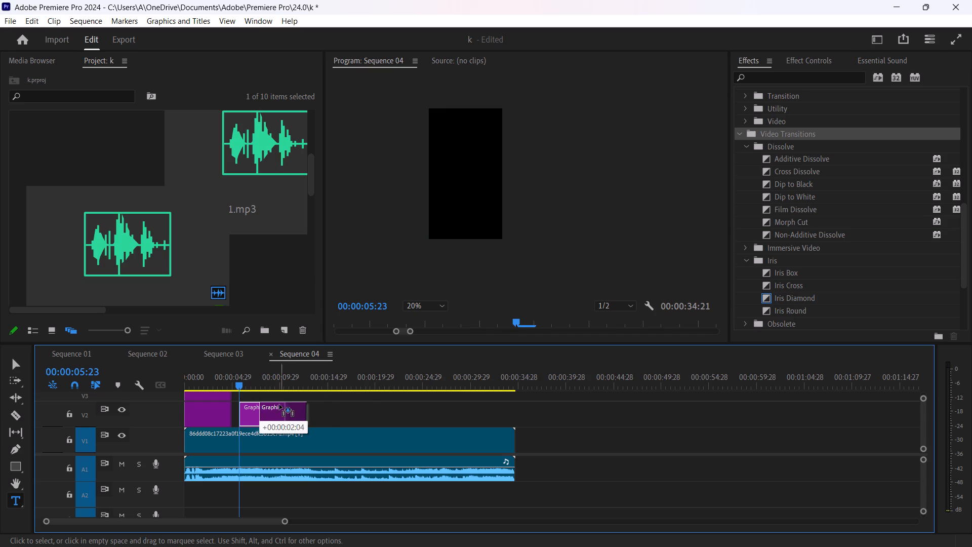
pyautogui.moveTo(279, 405); pyautogui.dragTo(330, 411)
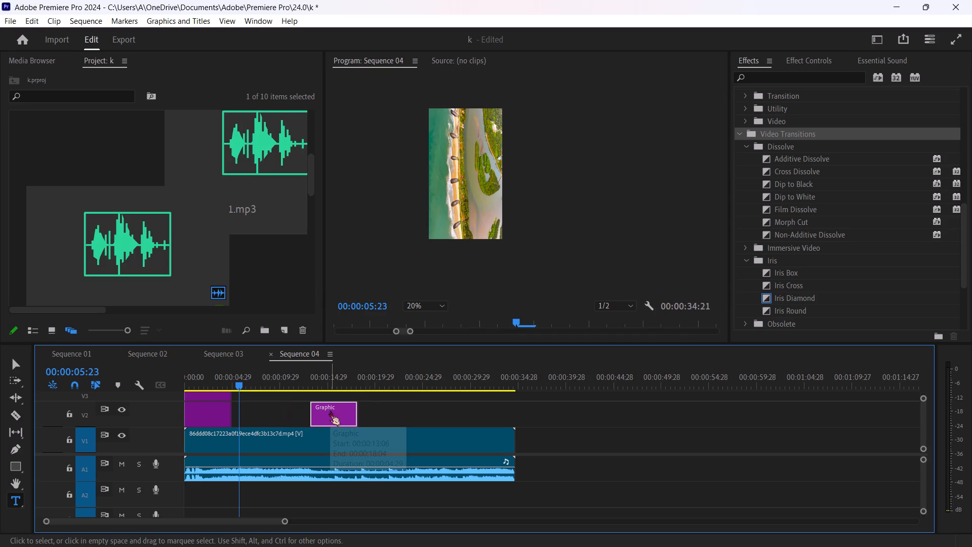
pyautogui.moveTo(330, 411); pyautogui.dragTo(287, 410)
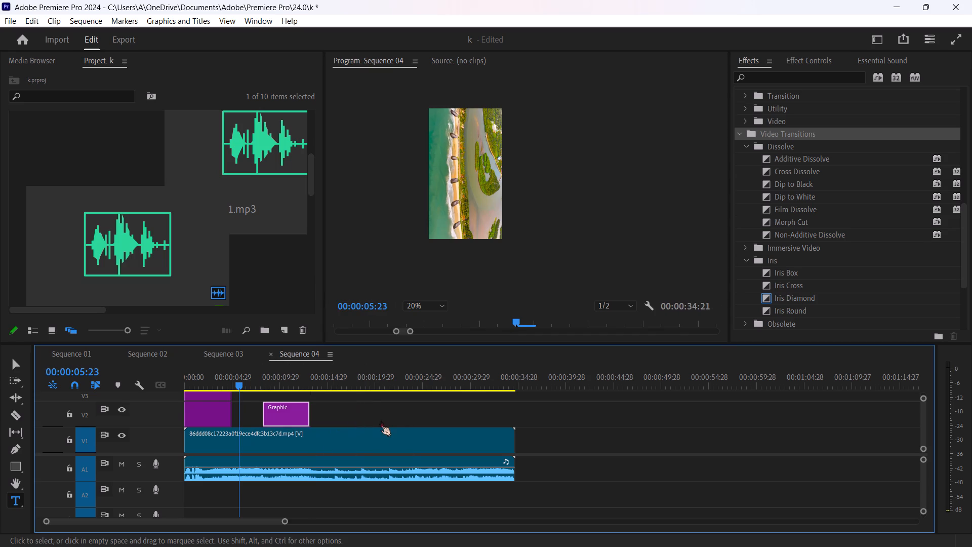
# Play Sequence 04 from 00:00:05:23 to preview the video around the moved Graphic clip.
pyautogui.press('space')
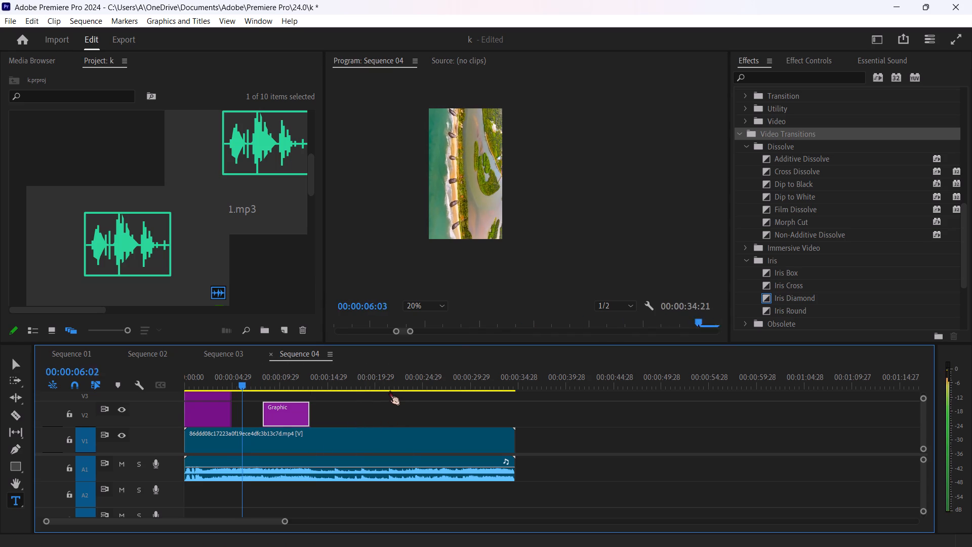
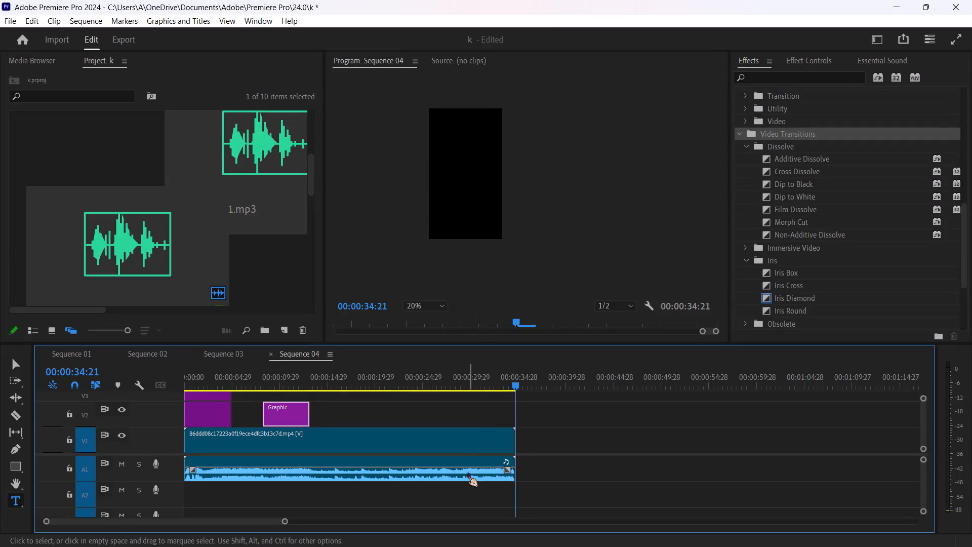
# Select the MP4 clip on V1 in Sequence 04 and show its effect settings.
pyautogui.click(462, 478)
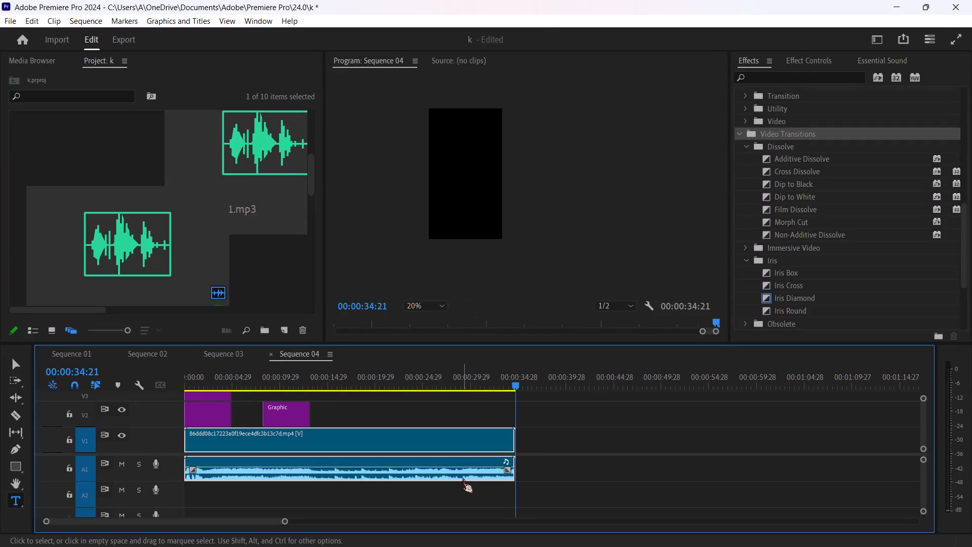
pyautogui.click(441, 460)
pyautogui.click(447, 433)
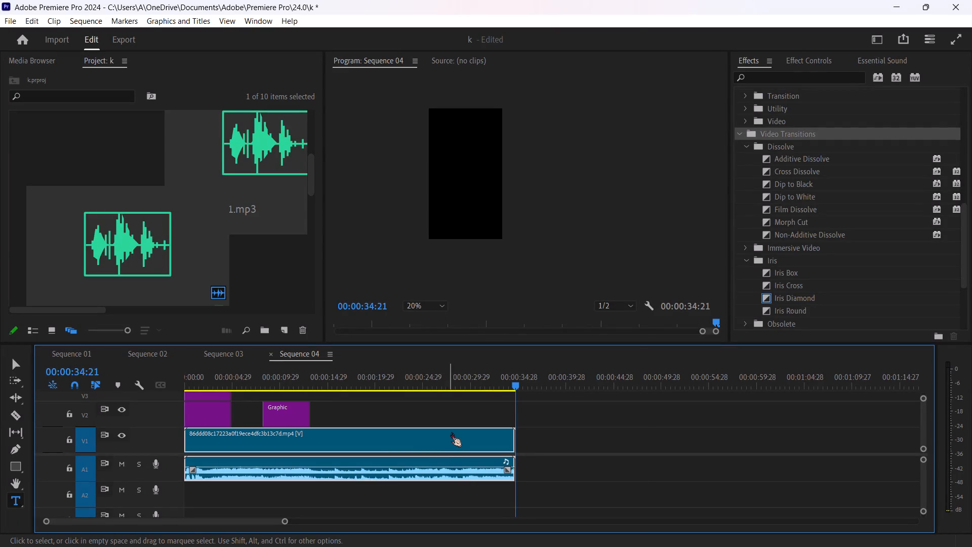
pyautogui.rightClick(451, 432)
pyautogui.click(435, 432)
pyautogui.click(312, 431)
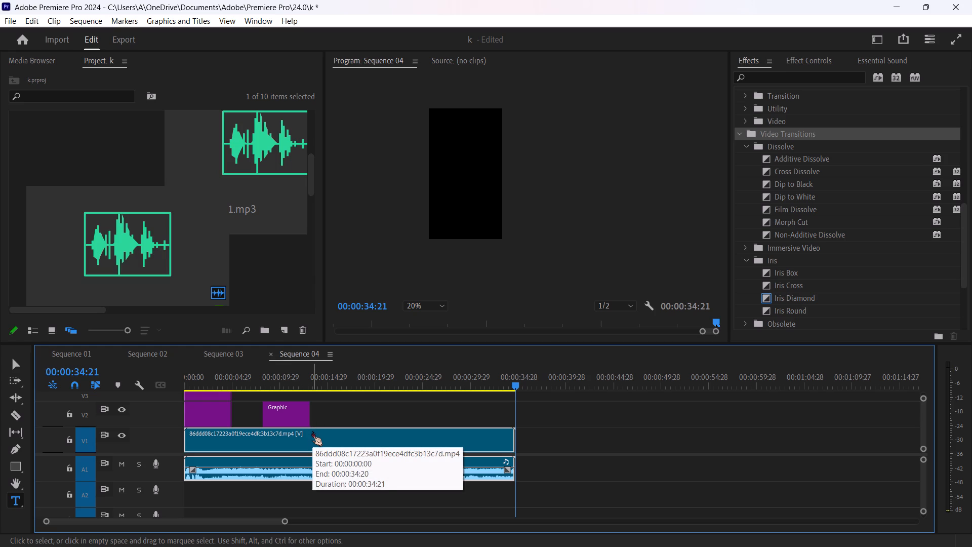
pyautogui.click(822, 60)
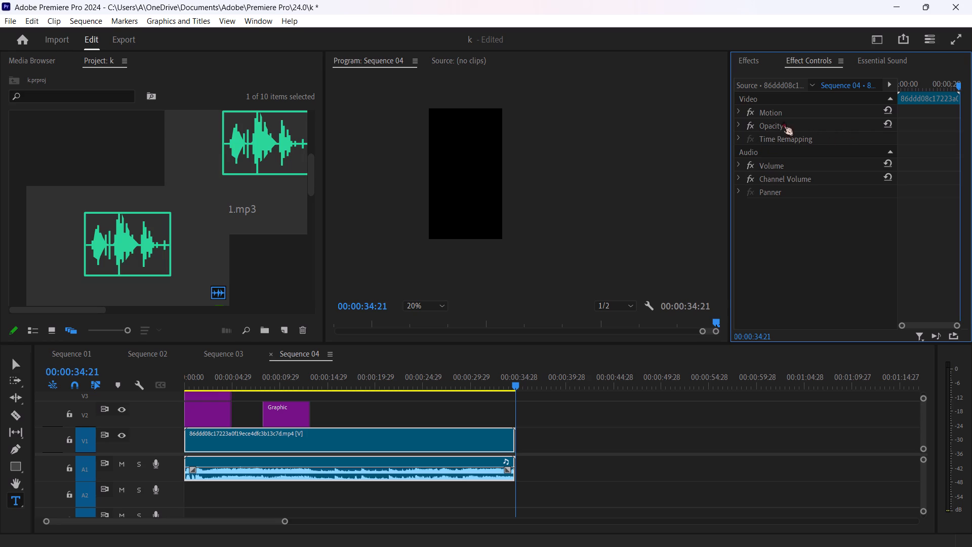
# Place a text insertion point outside the video frame at 00:00:34:21.
pyautogui.click(674, 191)
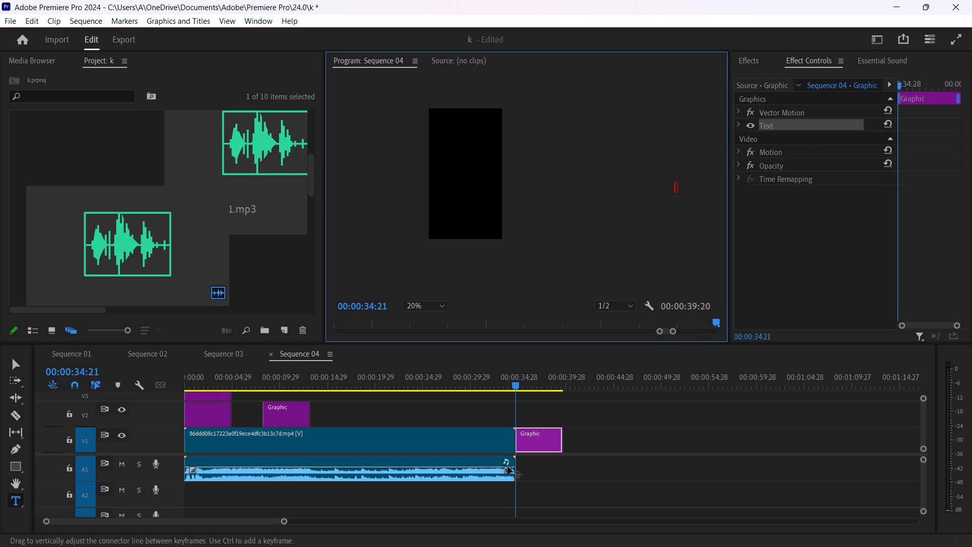
# Reset the Motion and Opacity effects of the MP4 clip in Sequence 04.
pyautogui.click(485, 469)
pyautogui.click(485, 469)
pyautogui.click(485, 469)
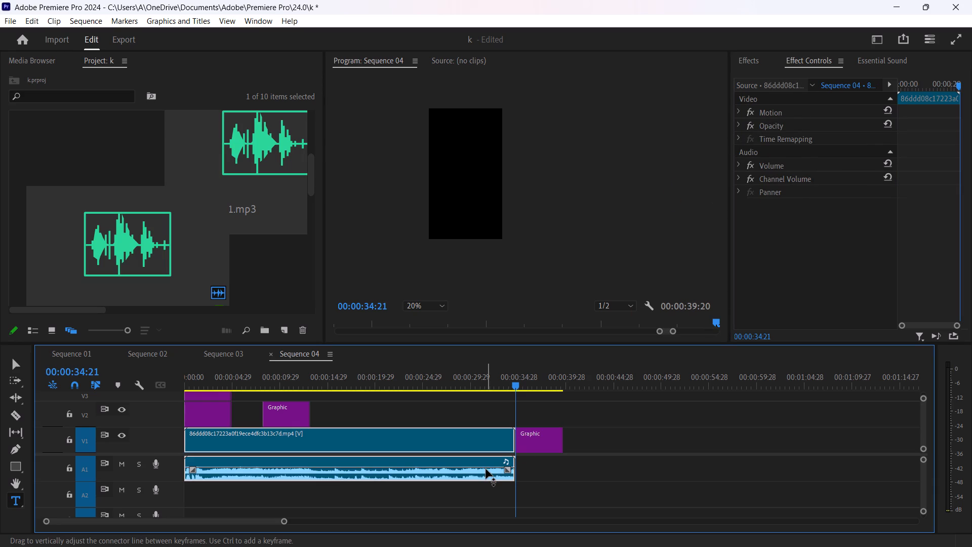
pyautogui.rightClick(506, 447)
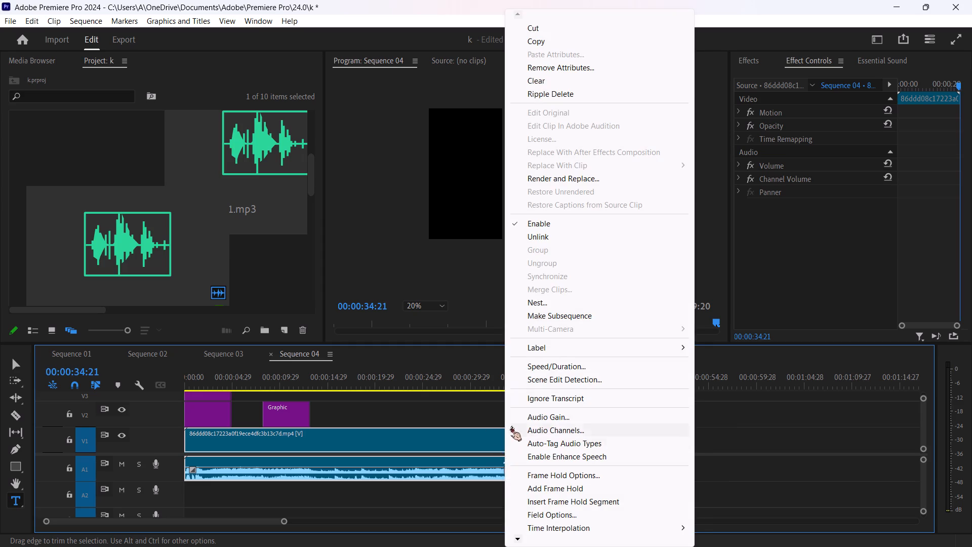
pyautogui.click(454, 439)
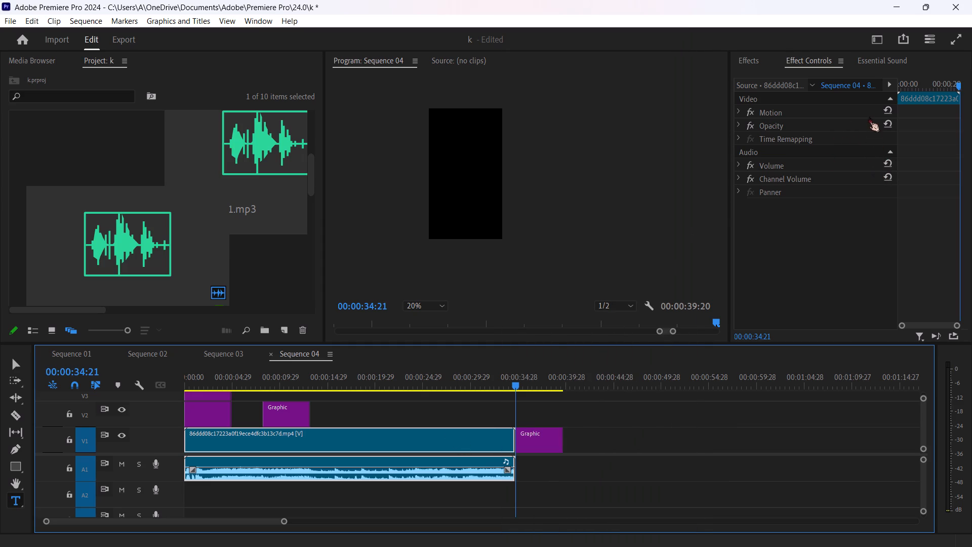
pyautogui.click(884, 106)
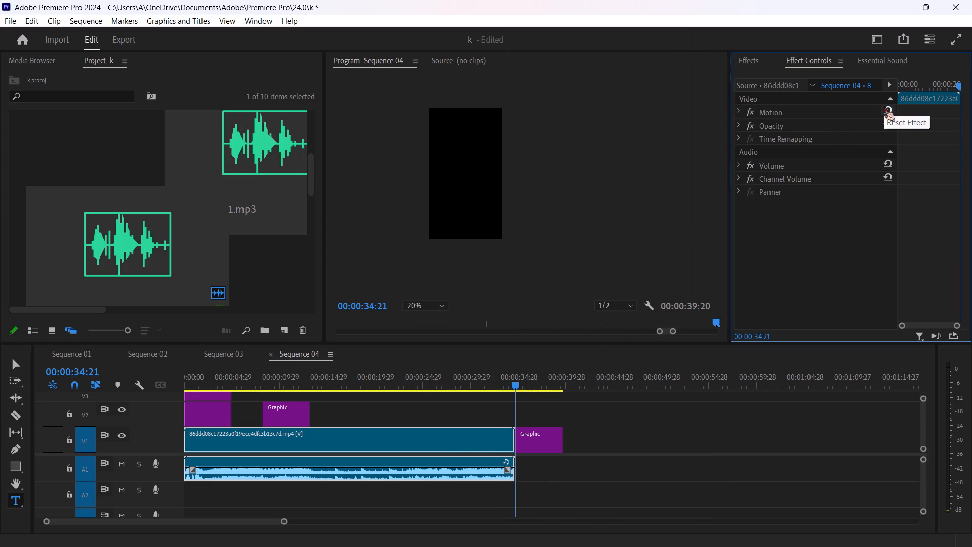
pyautogui.click(884, 106)
pyautogui.doubleClick(884, 106)
pyautogui.click(884, 106)
pyautogui.rightClick(884, 106)
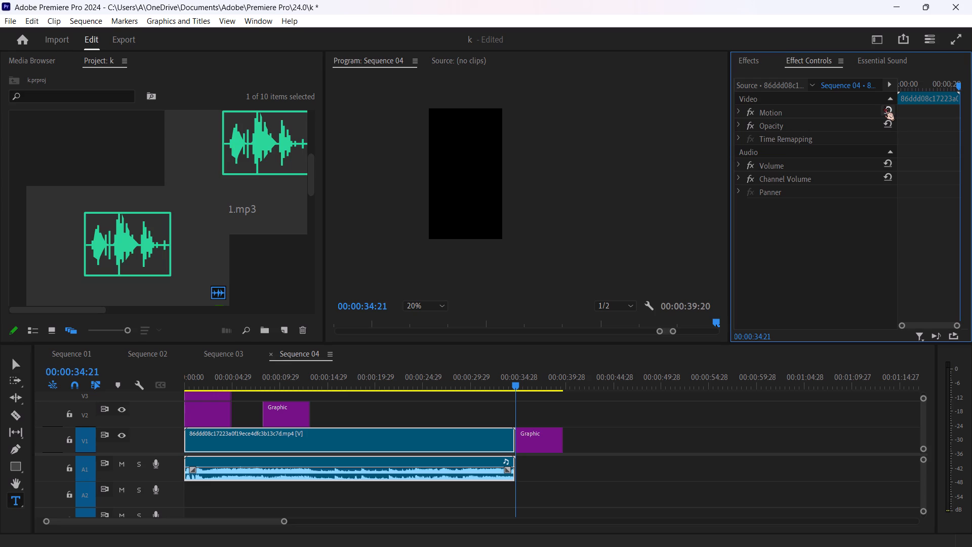
pyautogui.rightClick(884, 106)
pyautogui.doubleClick(882, 119)
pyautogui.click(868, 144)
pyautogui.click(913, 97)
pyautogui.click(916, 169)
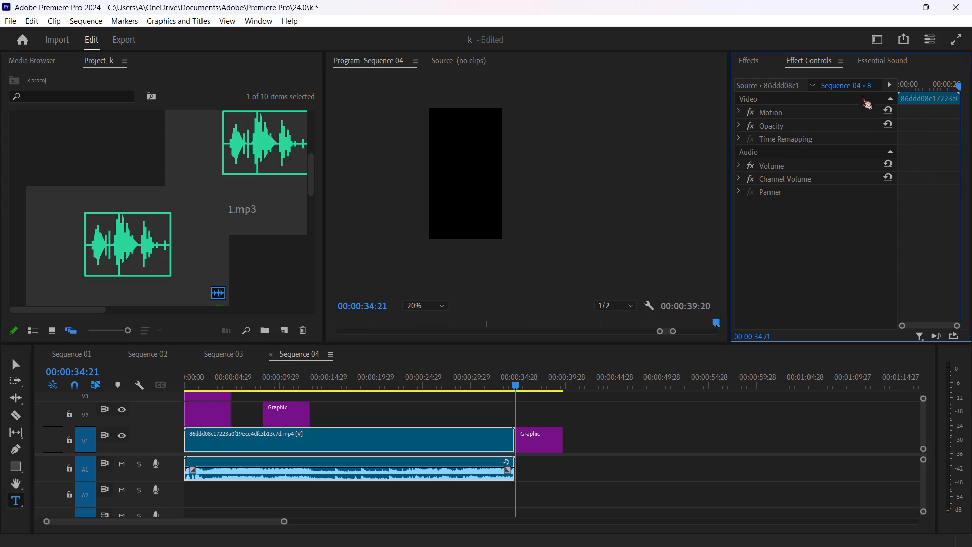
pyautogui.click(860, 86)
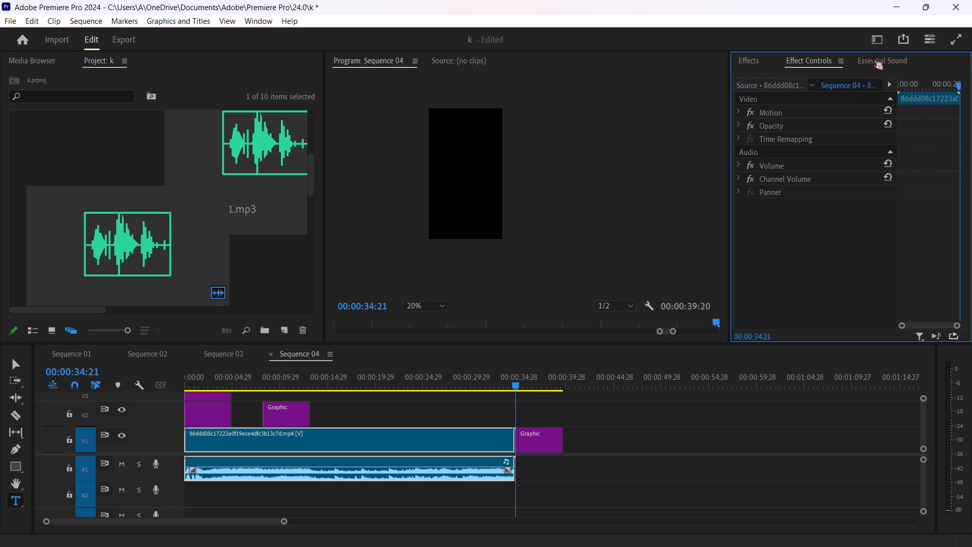
# Raise the MP4 clip's volume level to 15.0 dB in its Essential Sound settings.
pyautogui.click(875, 55)
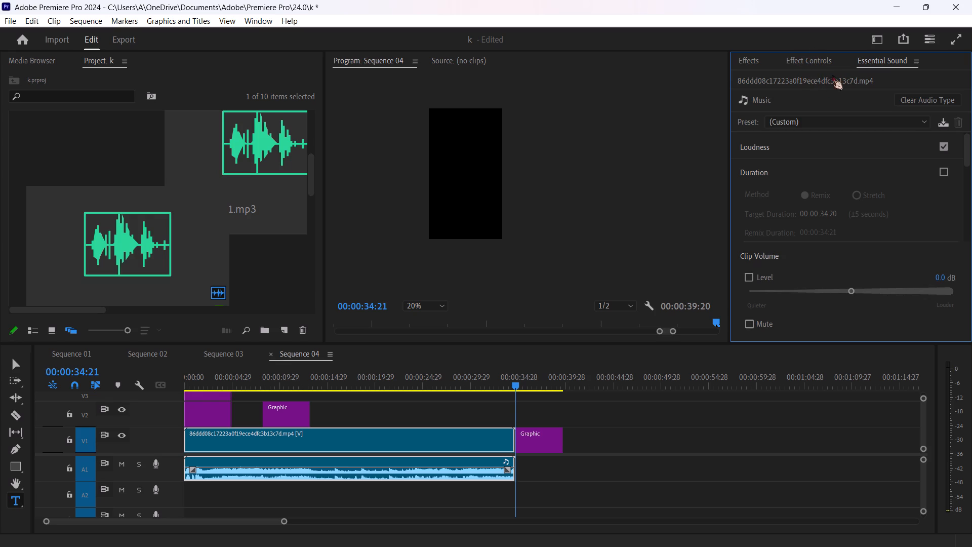
pyautogui.moveTo(850, 287); pyautogui.dragTo(925, 286)
pyautogui.moveTo(925, 286); pyautogui.dragTo(971, 286)
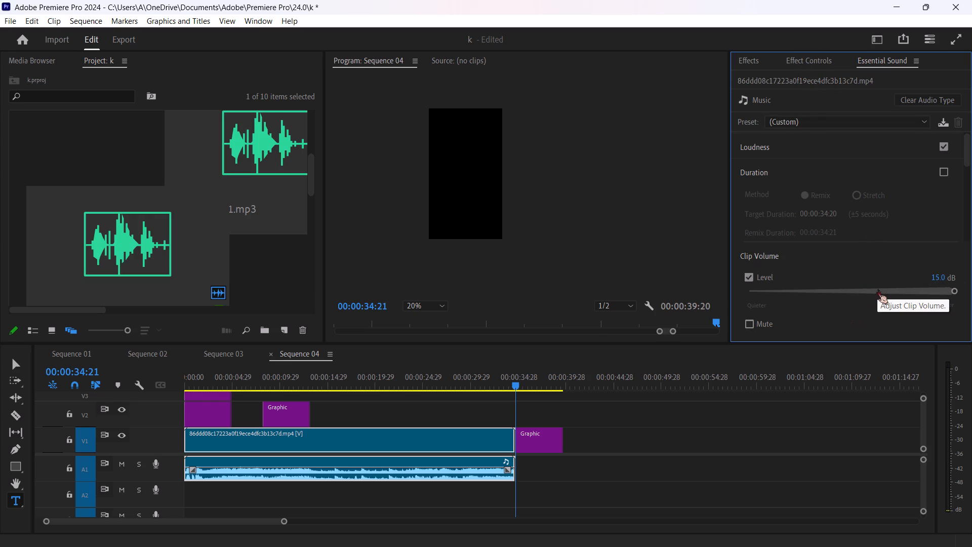
# Play Sequence 04 from about 17 seconds to check the MP4 clip with the raised volume.
pyautogui.press('space')
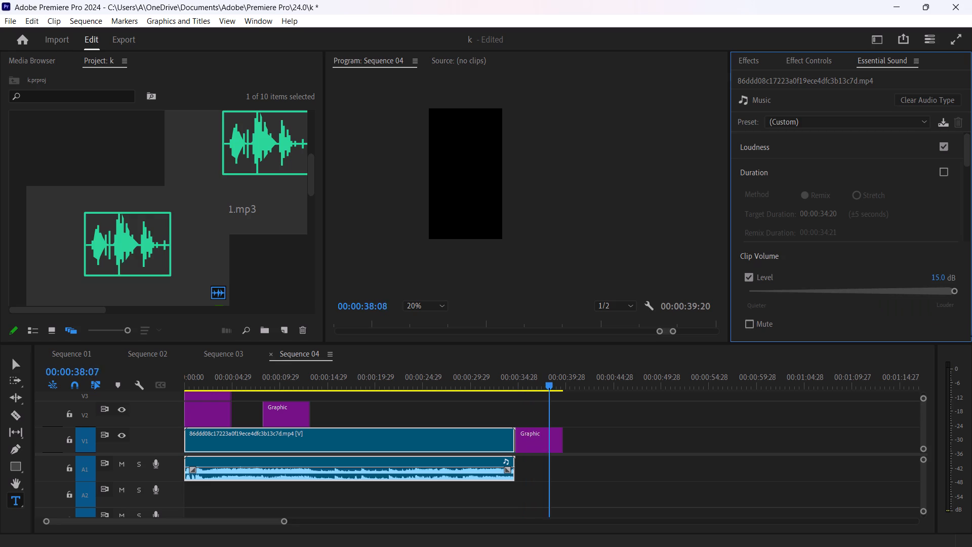
pyautogui.click(381, 403)
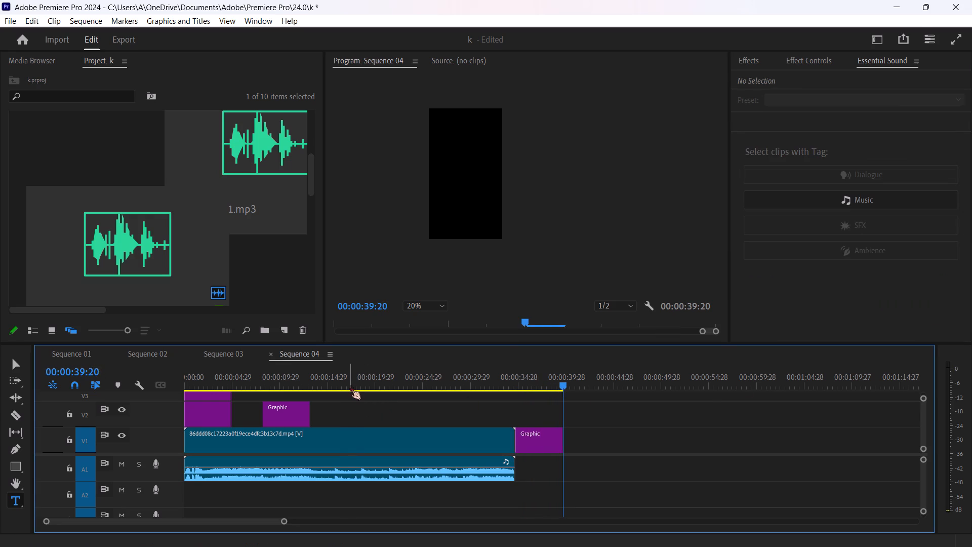
pyautogui.click(350, 385)
pyautogui.press('space')
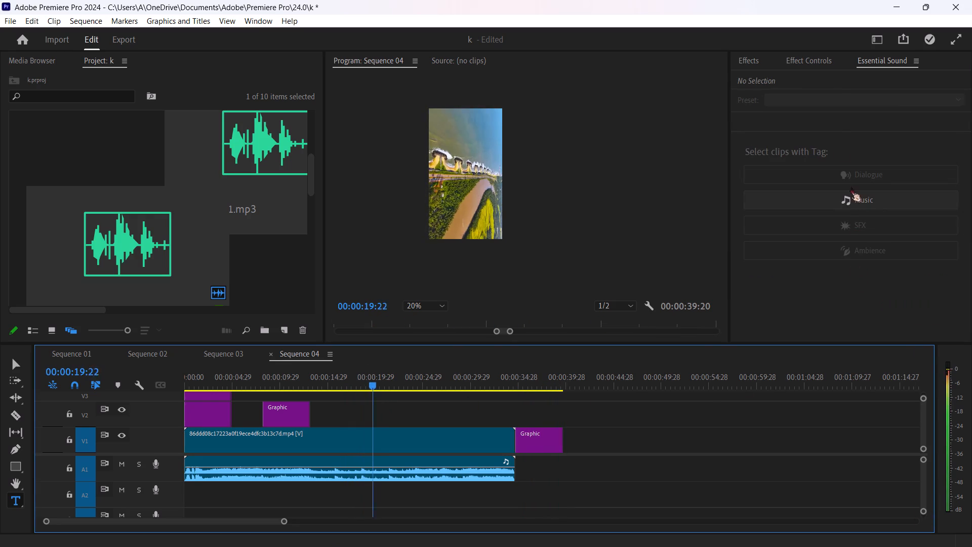
pyautogui.click(806, 58)
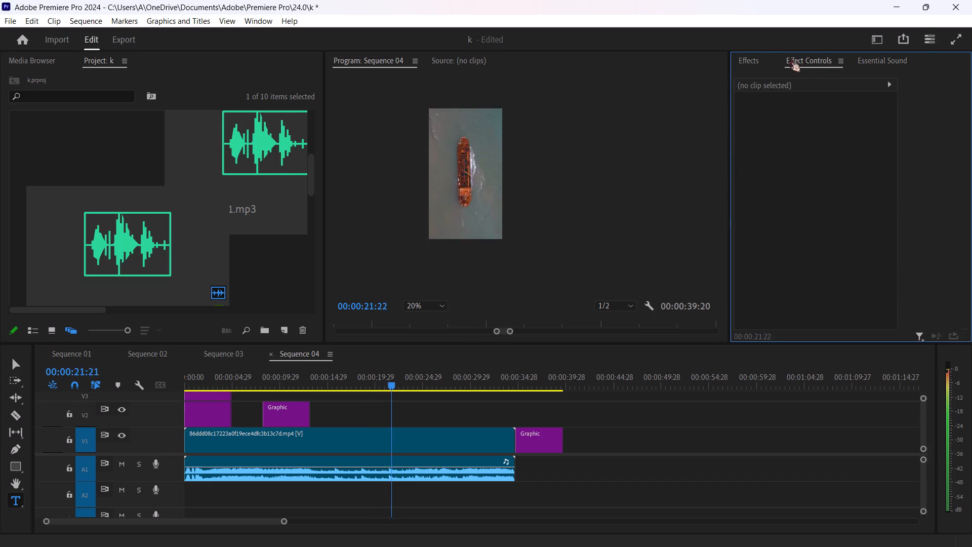
pyautogui.click(756, 59)
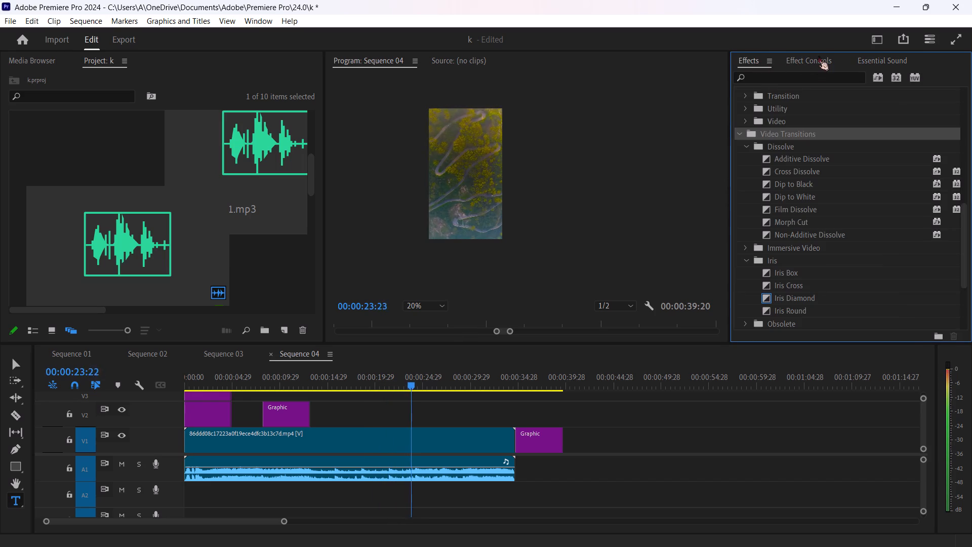
pyautogui.click(818, 56)
# Reset the Motion effect of the MP4 clip again.
pyautogui.click(483, 435)
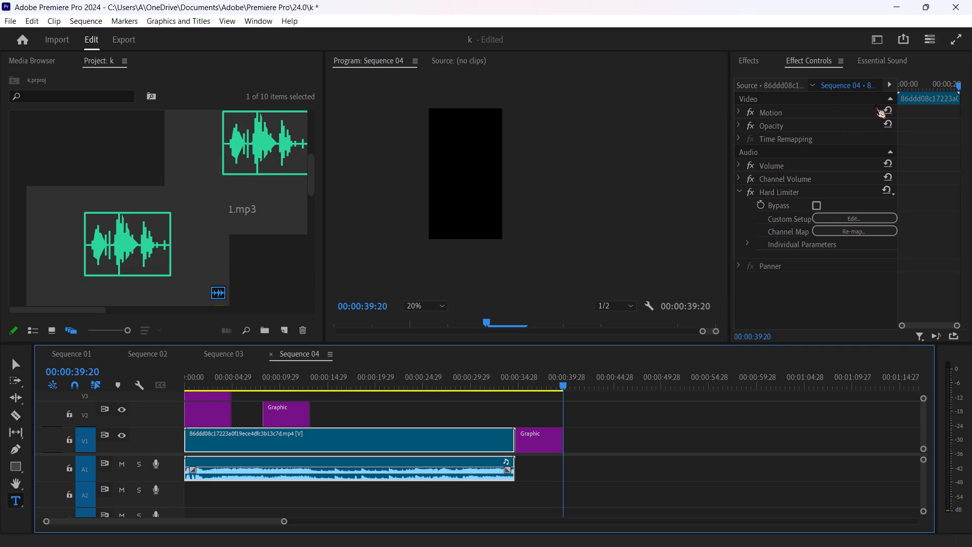
pyautogui.click(886, 104)
pyautogui.click(887, 112)
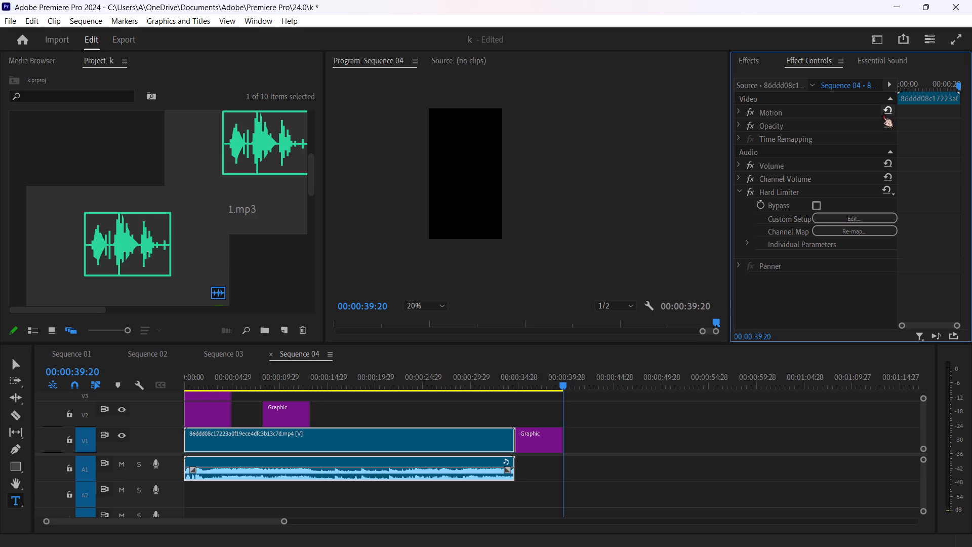
pyautogui.click(882, 112)
# Examine the Hard Limiter's custom setup and the MP4 clip's sound and effect settings.
pyautogui.click(854, 218)
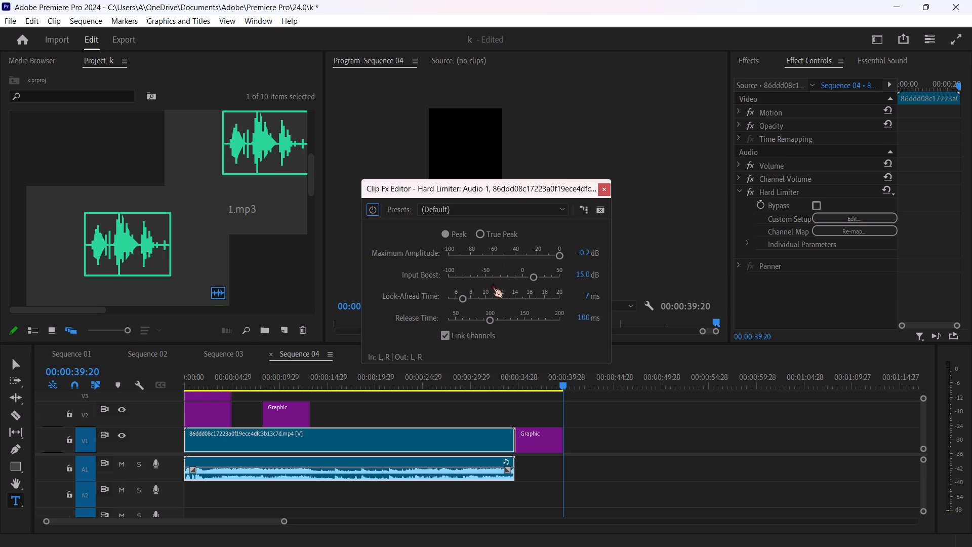
pyautogui.click(600, 192)
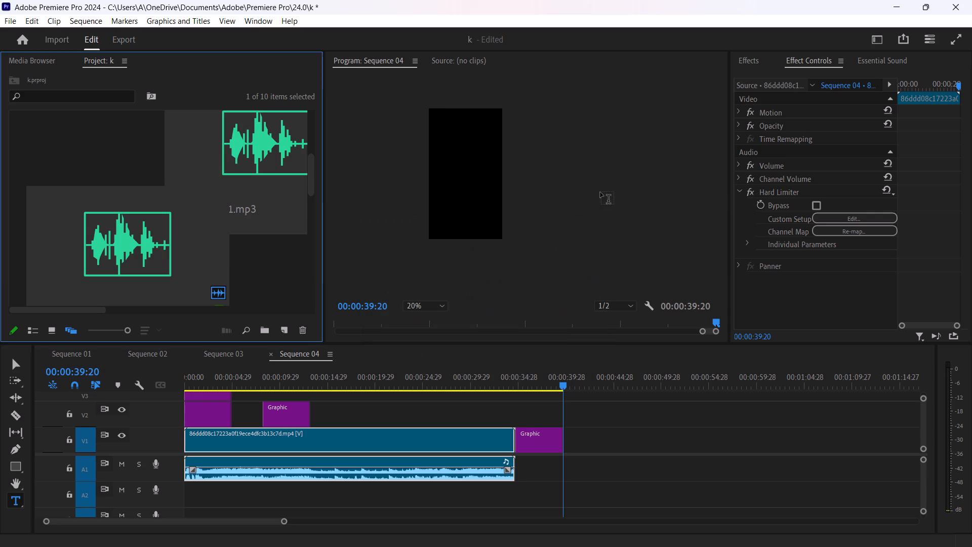
pyautogui.scroll(-3, 843, 186)
pyautogui.scroll(6, 750, 176)
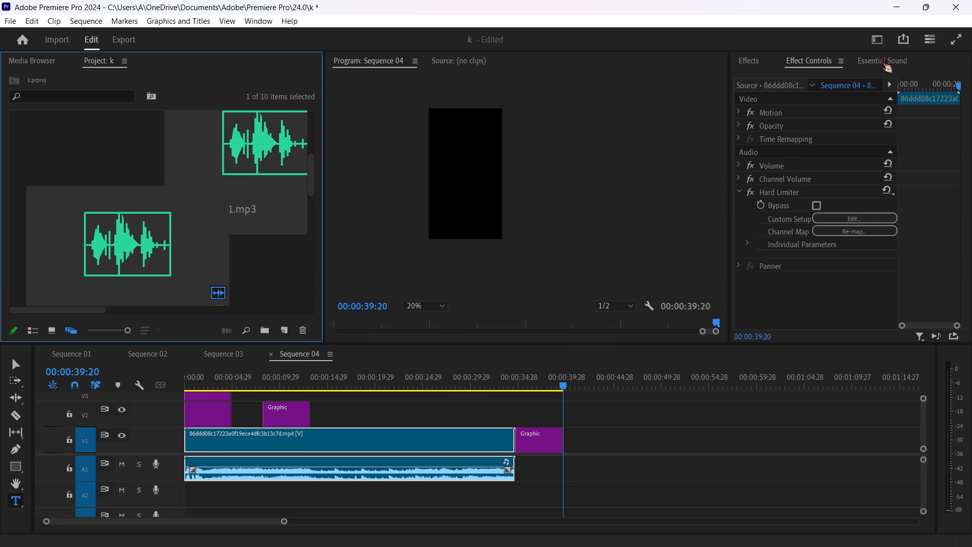
pyautogui.click(873, 57)
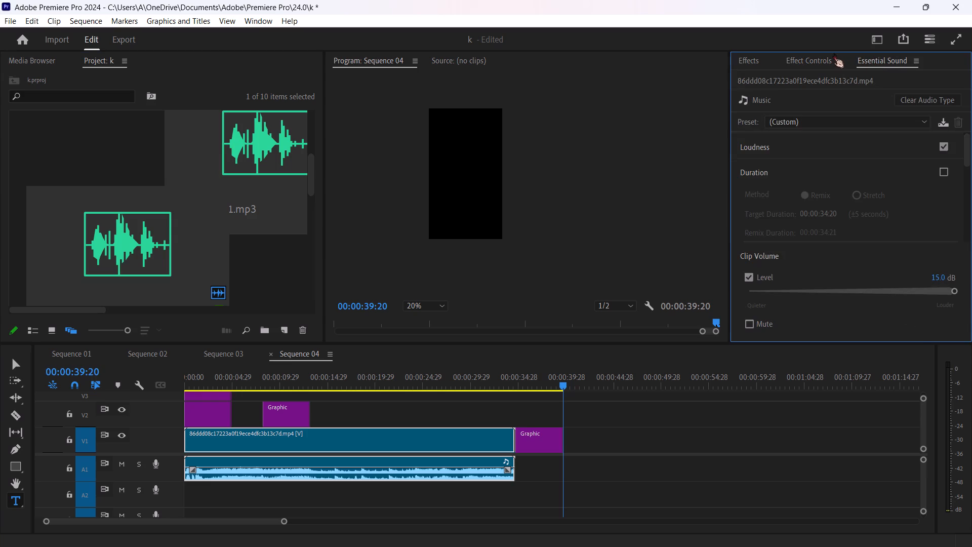
pyautogui.click(833, 53)
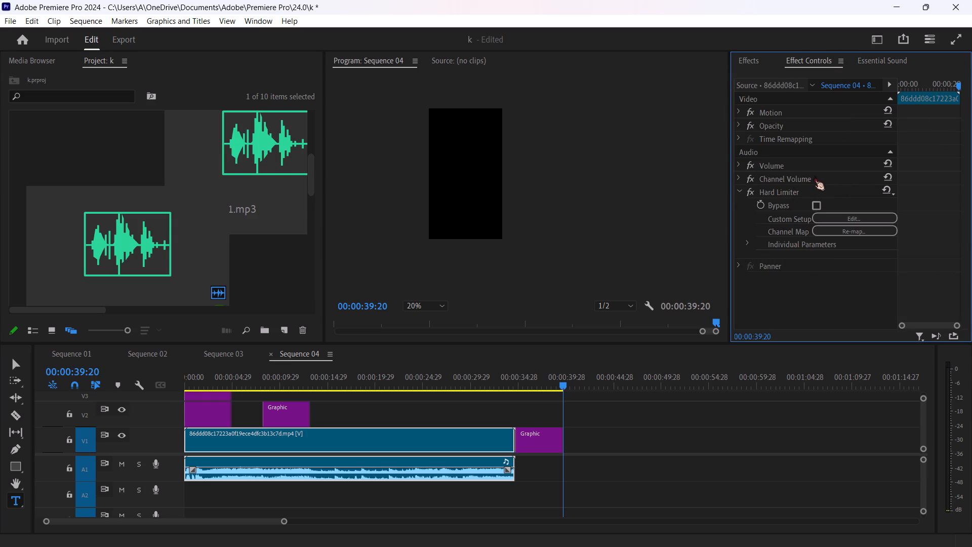
pyautogui.scroll(-5, 815, 123)
# Place a text insertion point just below the centre of the video frame at 00:00:39:20.
pyautogui.click(432, 438)
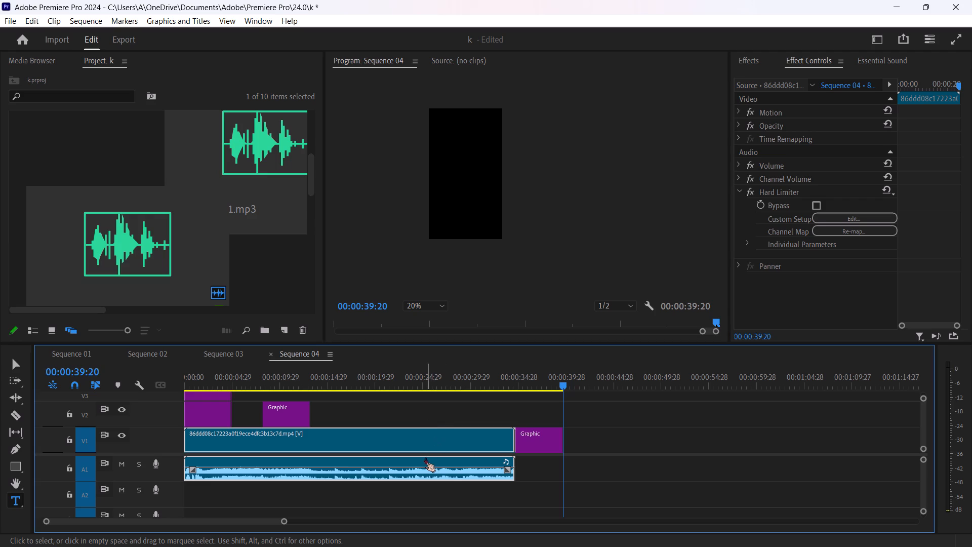
pyautogui.click(461, 192)
pyautogui.moveTo(461, 192); pyautogui.dragTo(474, 223)
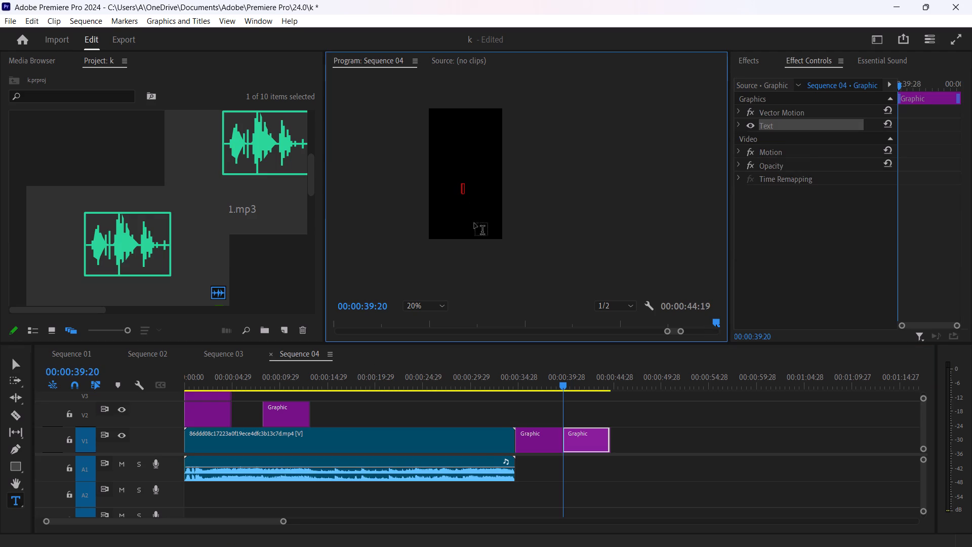
pyautogui.moveTo(474, 223); pyautogui.dragTo(472, 449)
pyautogui.scroll(2, 321, 421)
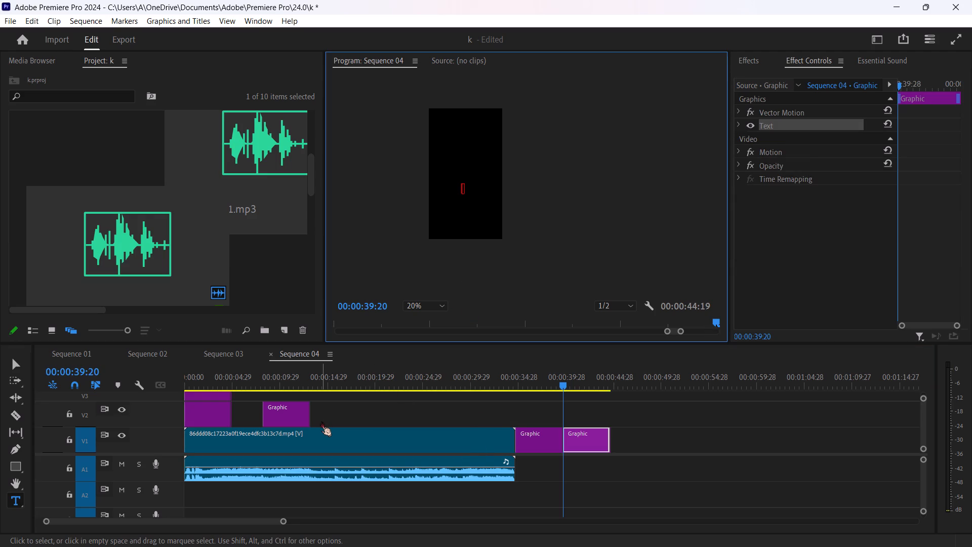
# Inspect the effect settings of the second graphic on V2 and of the MP4 clip.
pyautogui.scroll(3, 321, 421)
pyautogui.click(264, 418)
pyautogui.click(276, 419)
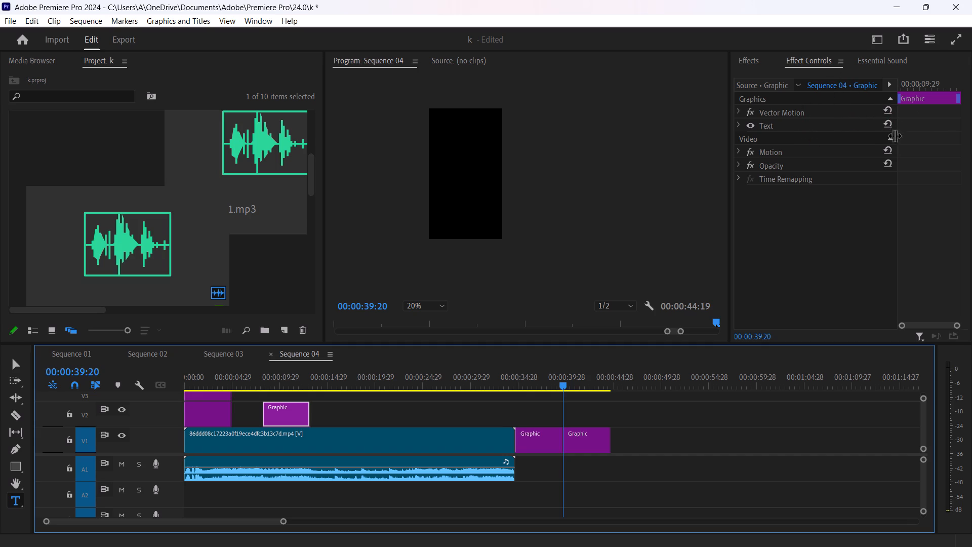
pyautogui.click(396, 467)
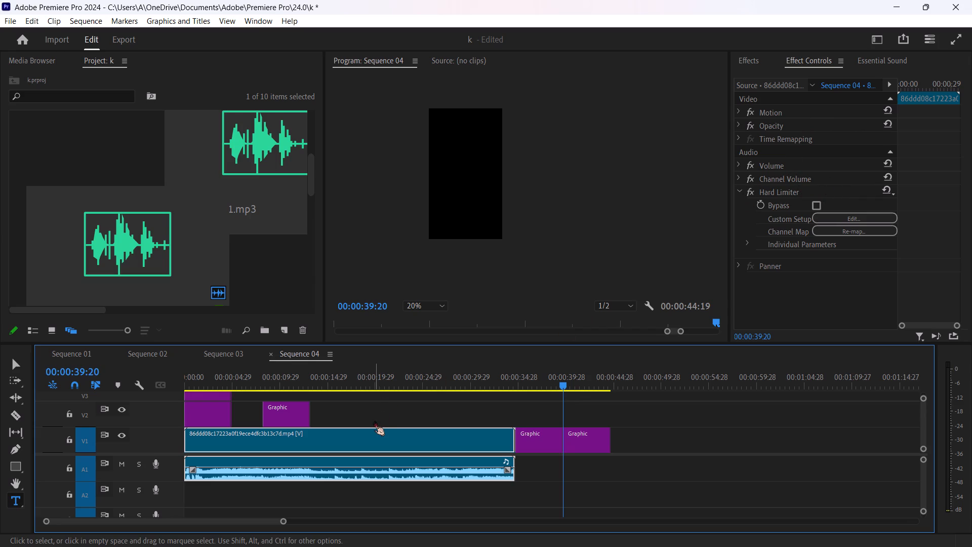
# Extend the end of the first graphic on V2 until it meets the start of the second graphic on that track.
pyautogui.scroll(4, 374, 421)
pyautogui.click(233, 403)
pyautogui.click(227, 406)
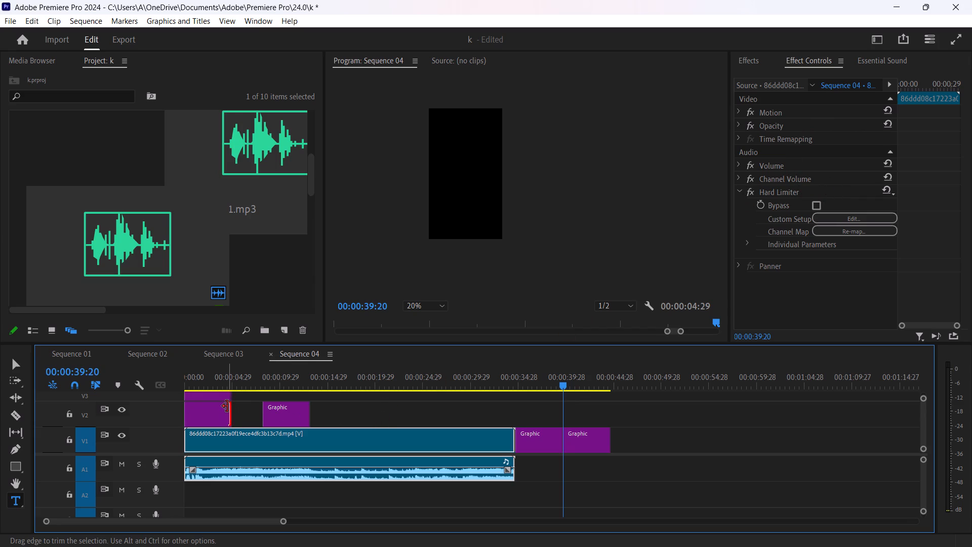
pyautogui.click(227, 406)
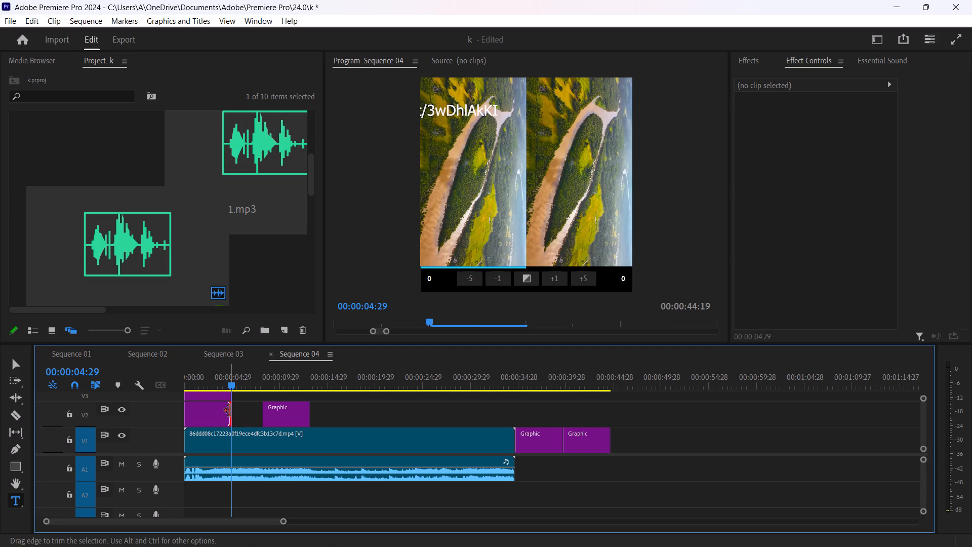
pyautogui.click(229, 411)
pyautogui.moveTo(229, 411); pyautogui.dragTo(302, 419)
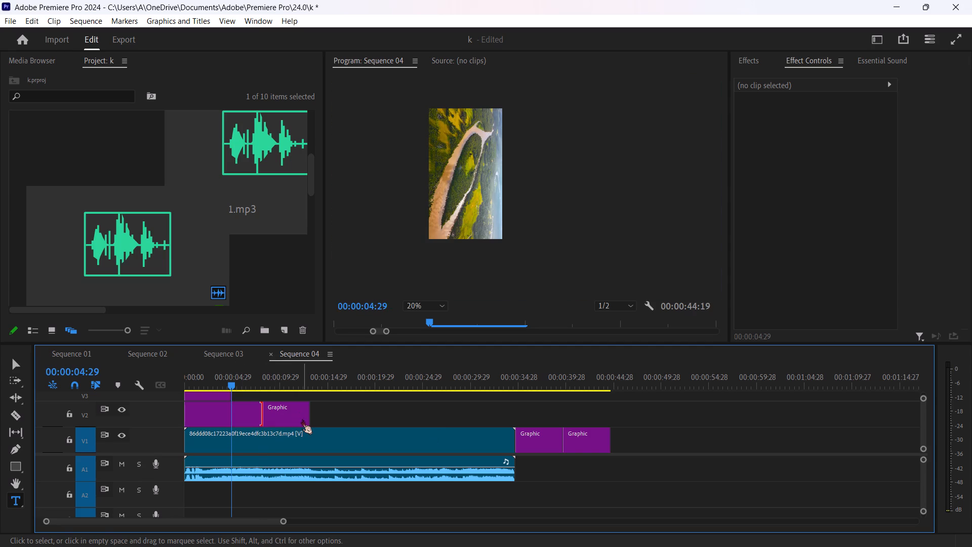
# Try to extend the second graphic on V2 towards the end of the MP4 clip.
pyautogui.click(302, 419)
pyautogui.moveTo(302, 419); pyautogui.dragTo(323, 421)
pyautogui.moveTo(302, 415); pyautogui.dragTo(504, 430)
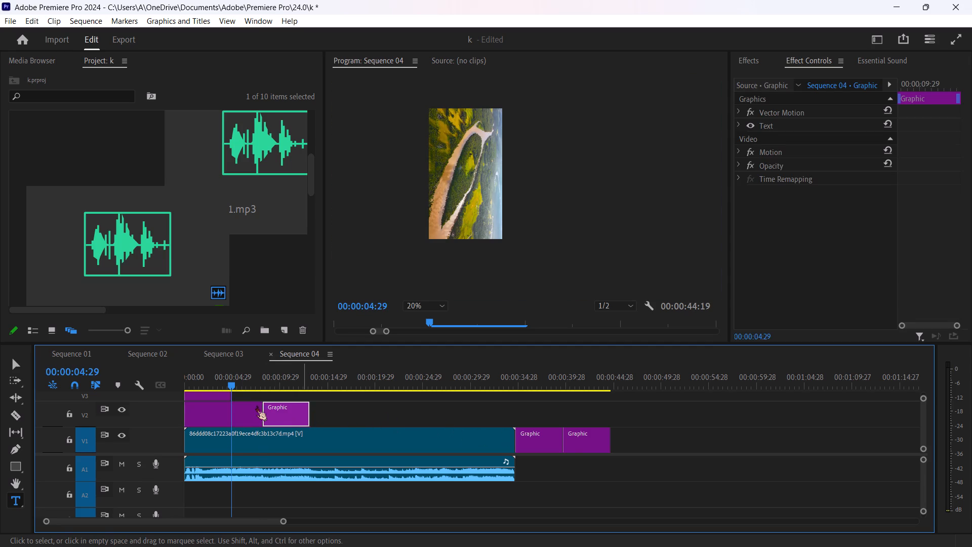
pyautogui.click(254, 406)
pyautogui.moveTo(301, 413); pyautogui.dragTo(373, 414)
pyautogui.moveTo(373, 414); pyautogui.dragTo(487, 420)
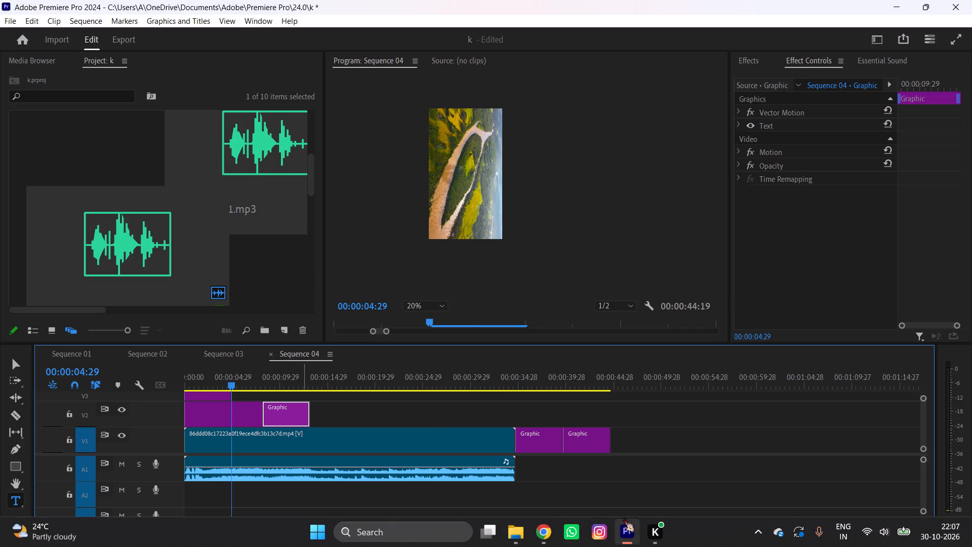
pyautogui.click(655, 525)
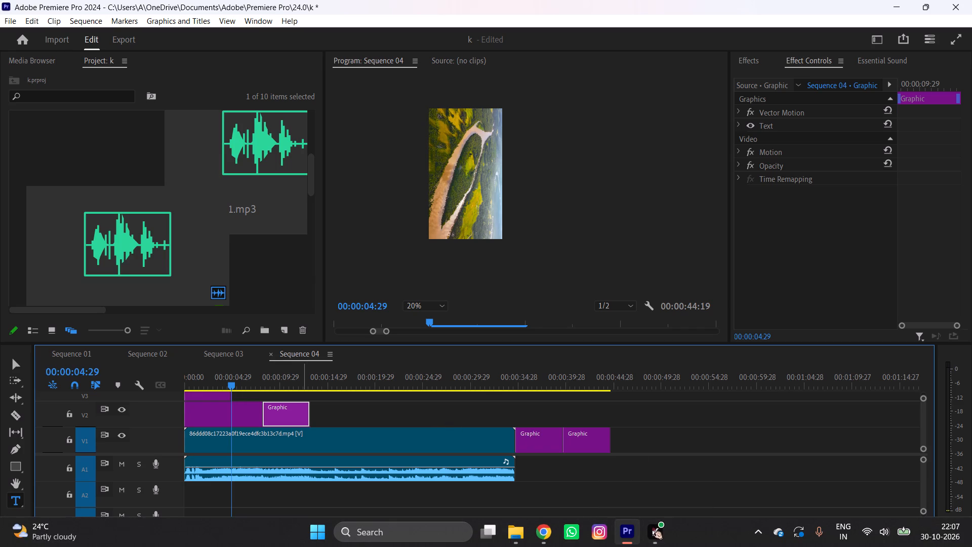
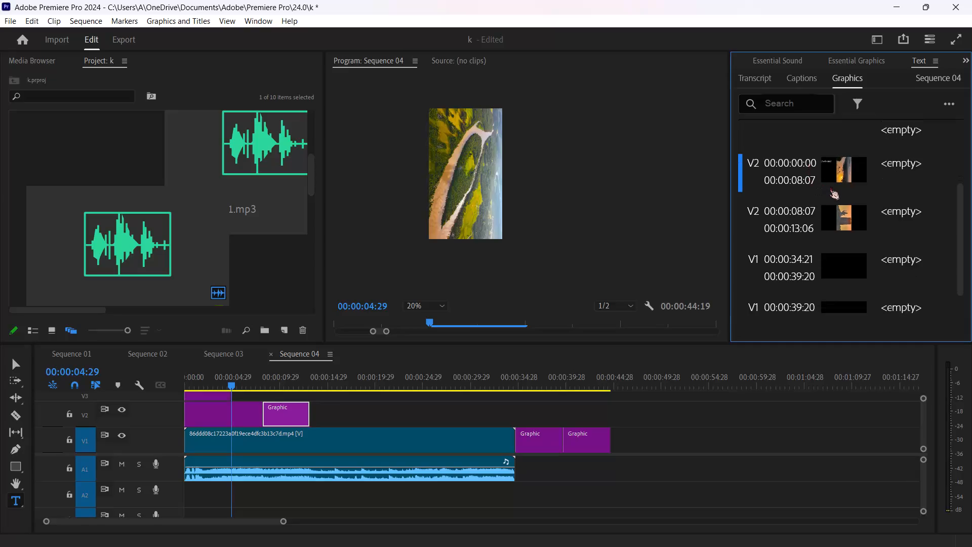
# Review the graphics listed for Sequence 04, ending on the second V2 graphic that starts at 00:00:08:07.
pyautogui.scroll(-10, 835, 185)
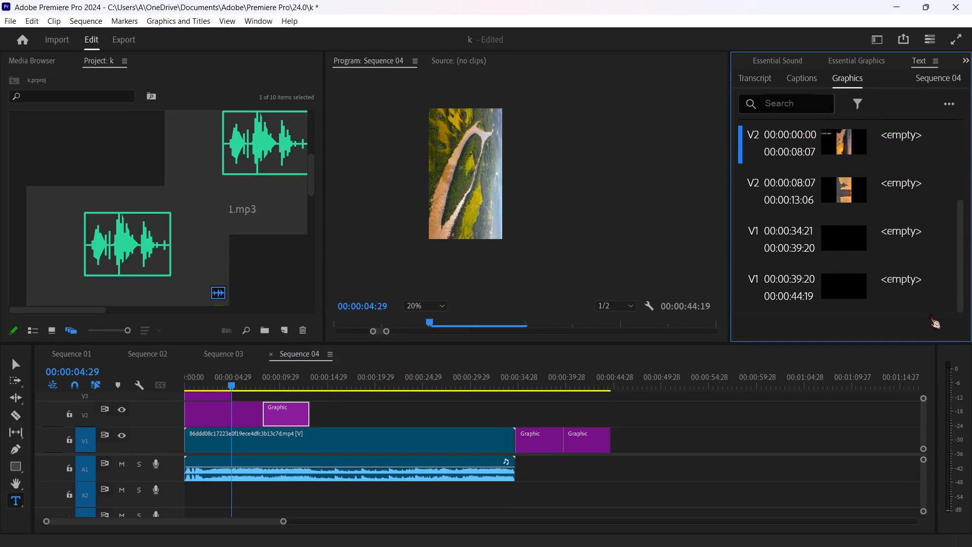
pyautogui.rightClick(848, 276)
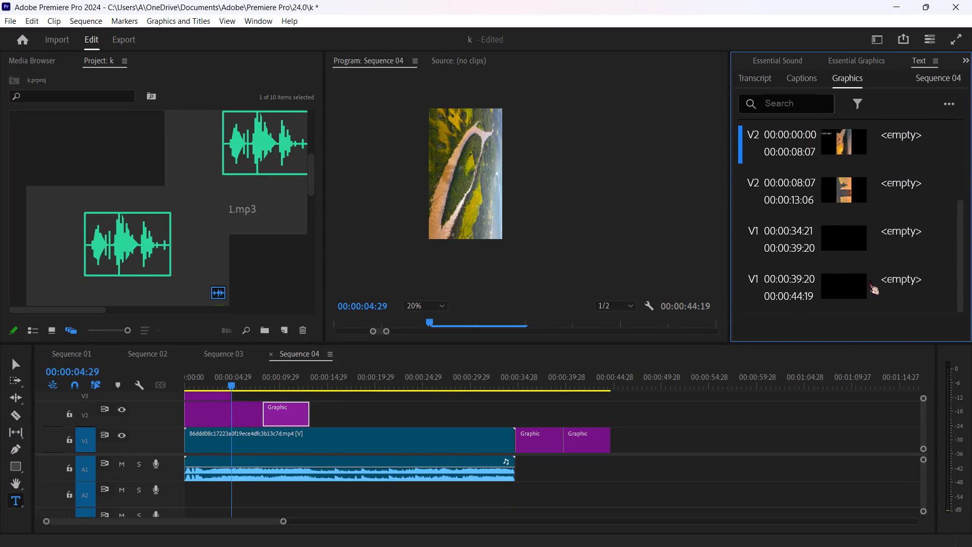
pyautogui.rightClick(869, 280)
pyautogui.rightClick(904, 281)
pyautogui.rightClick(911, 278)
pyautogui.click(843, 241)
pyautogui.click(825, 179)
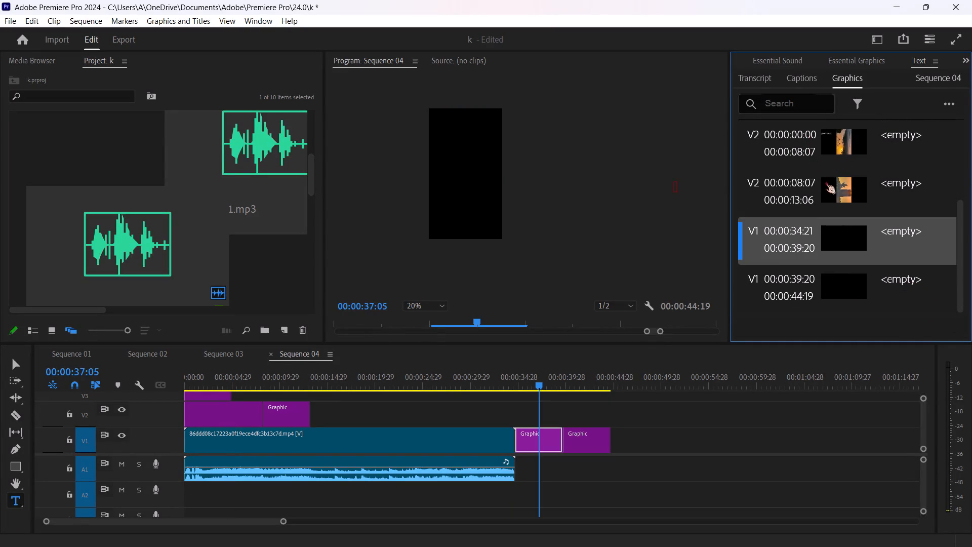
pyautogui.click(825, 179)
pyautogui.click(821, 145)
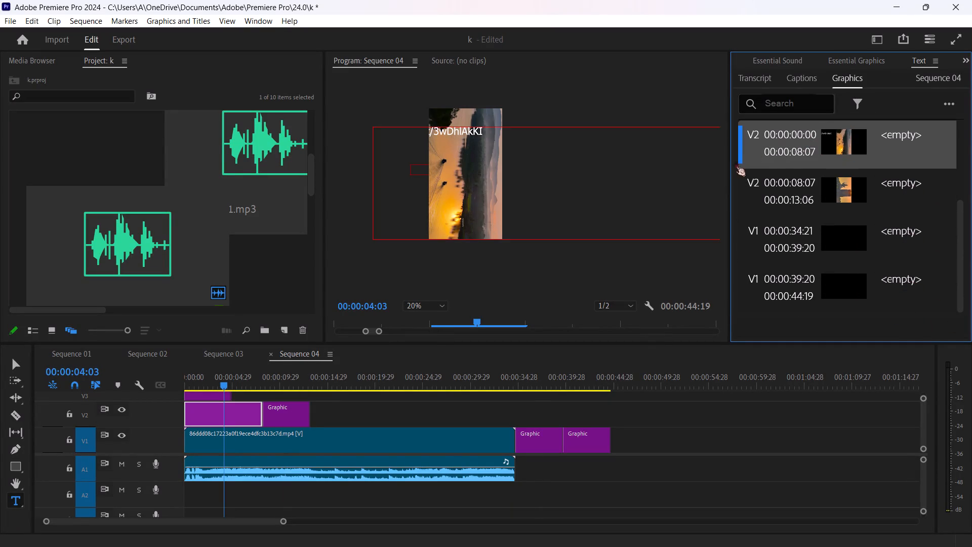
pyautogui.click(843, 188)
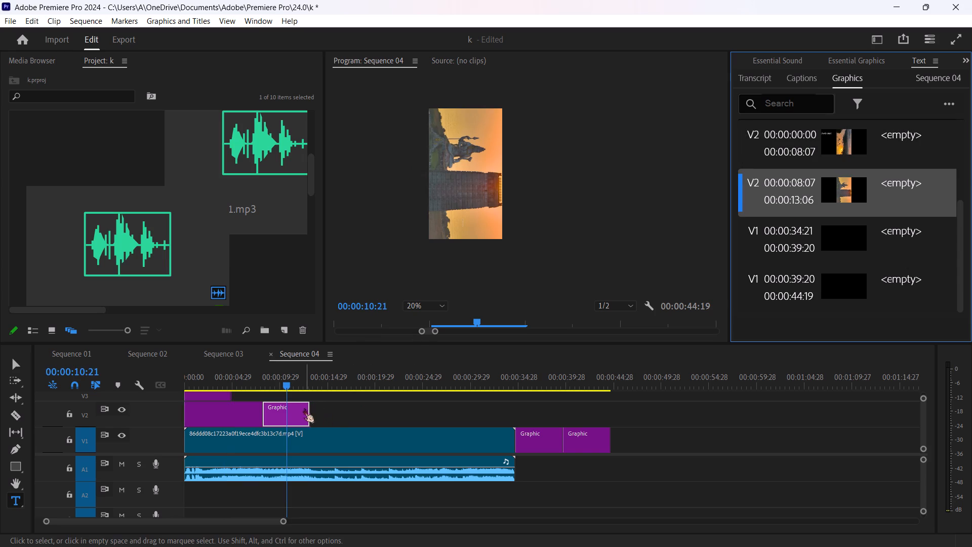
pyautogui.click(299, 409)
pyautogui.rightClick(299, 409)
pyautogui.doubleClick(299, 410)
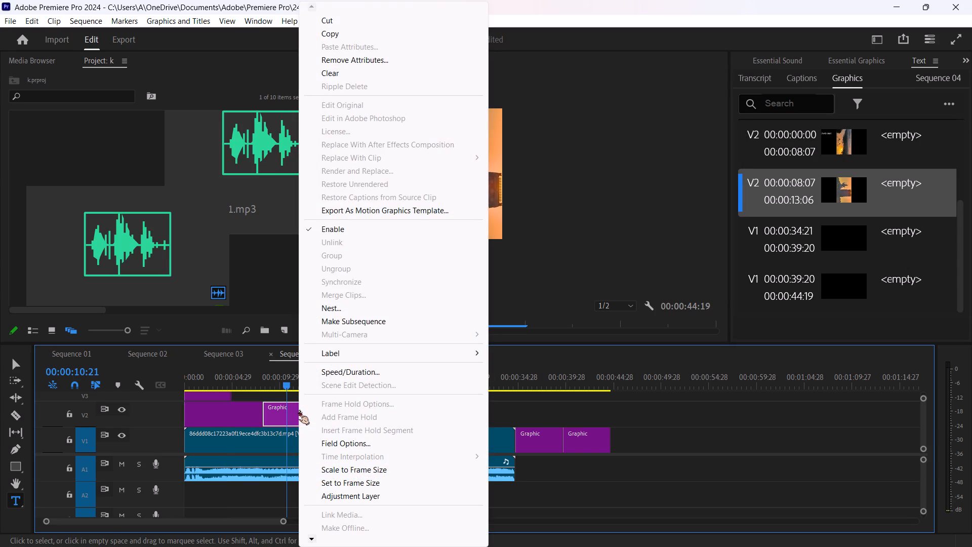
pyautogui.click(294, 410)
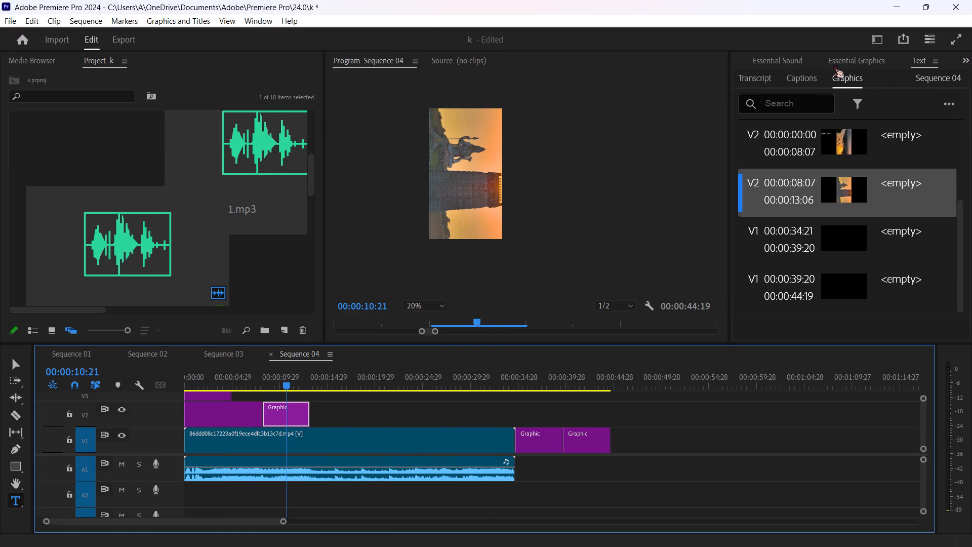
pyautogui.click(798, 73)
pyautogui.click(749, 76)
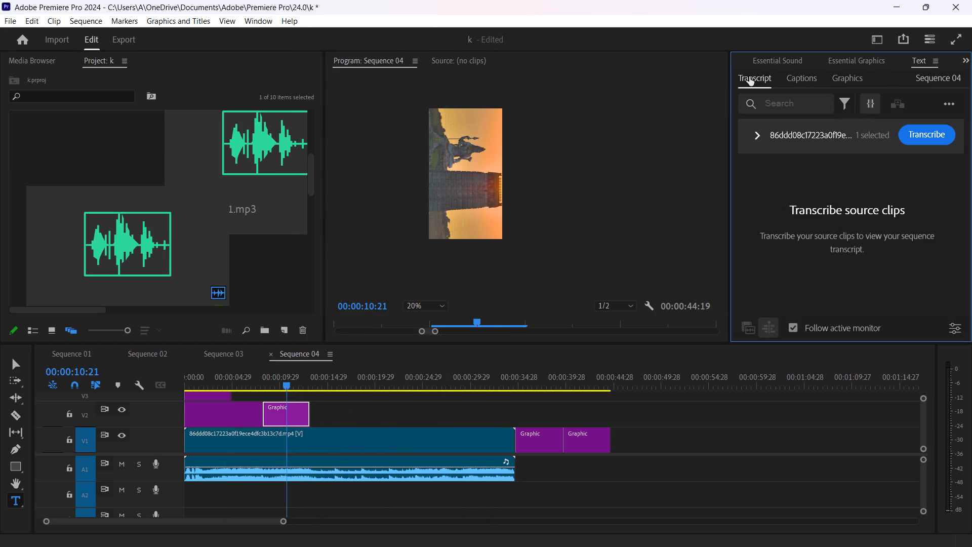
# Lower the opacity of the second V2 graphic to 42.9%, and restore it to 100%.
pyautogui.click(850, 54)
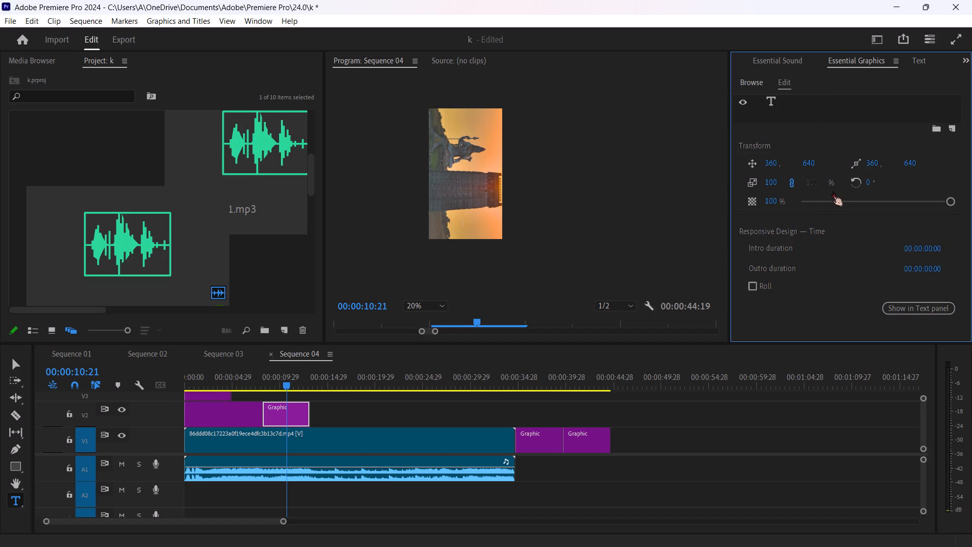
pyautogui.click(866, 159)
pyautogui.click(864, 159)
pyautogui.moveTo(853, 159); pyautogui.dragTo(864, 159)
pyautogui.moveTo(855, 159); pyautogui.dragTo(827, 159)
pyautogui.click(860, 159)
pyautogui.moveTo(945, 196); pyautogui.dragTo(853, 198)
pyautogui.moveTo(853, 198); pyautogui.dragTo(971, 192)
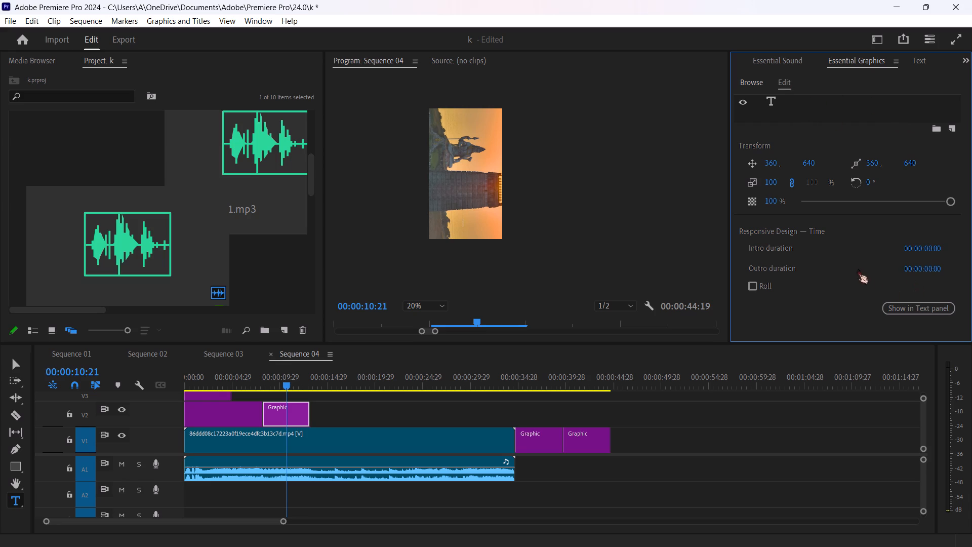
# Examine the Essential Sound options and the progress of the background processes.
pyautogui.click(918, 57)
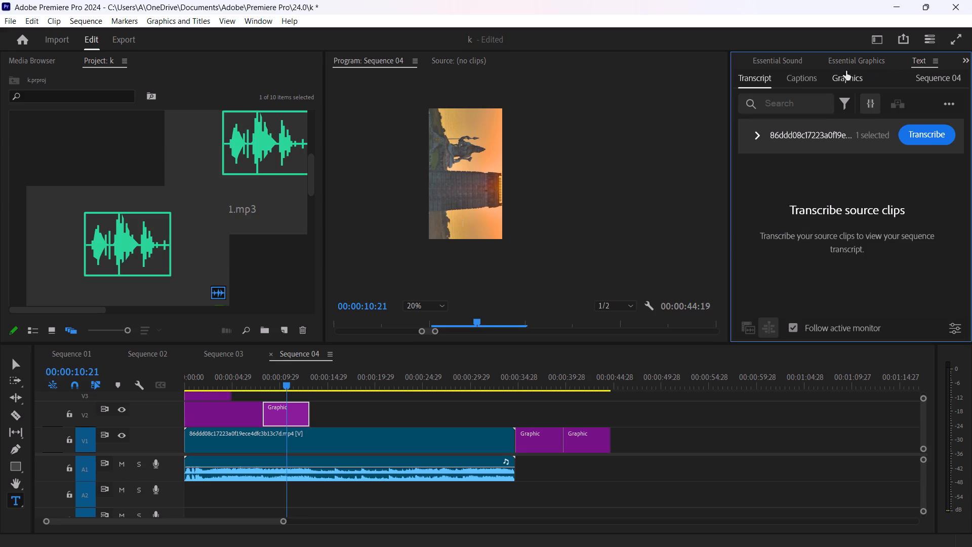
pyautogui.click(759, 64)
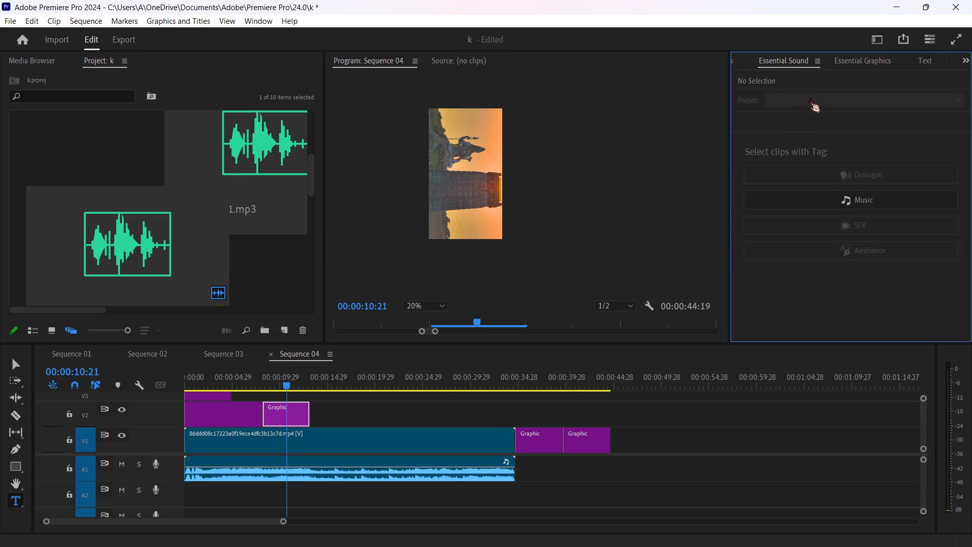
pyautogui.click(881, 172)
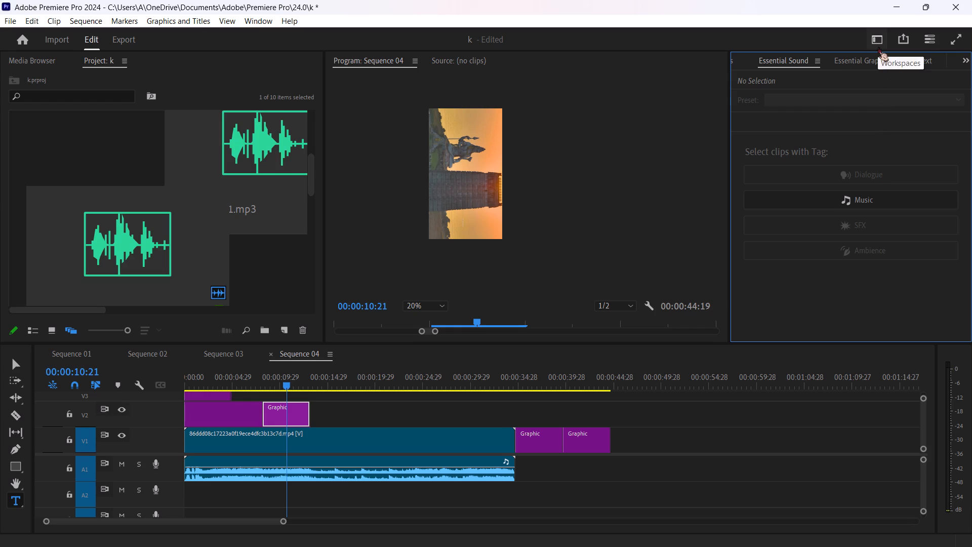
pyautogui.click(932, 39)
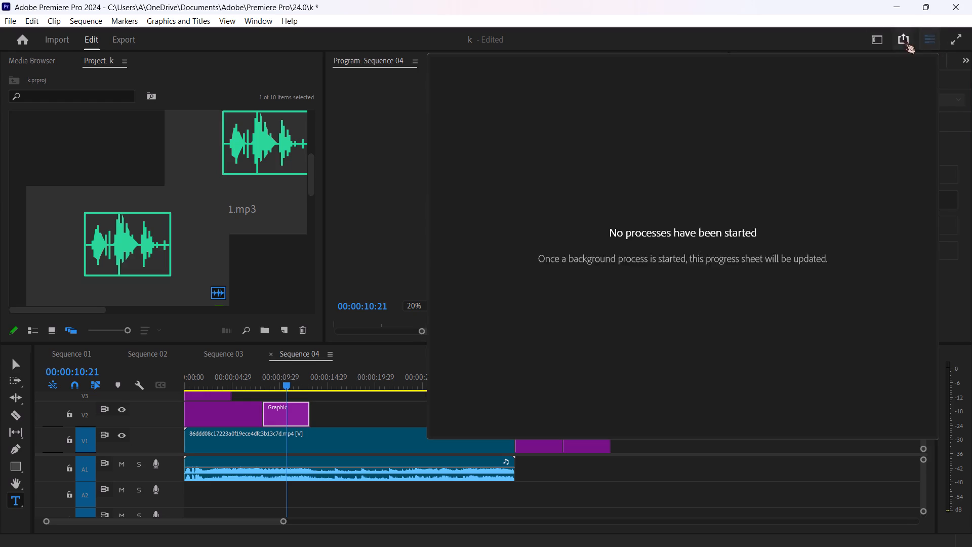
pyautogui.click(461, 190)
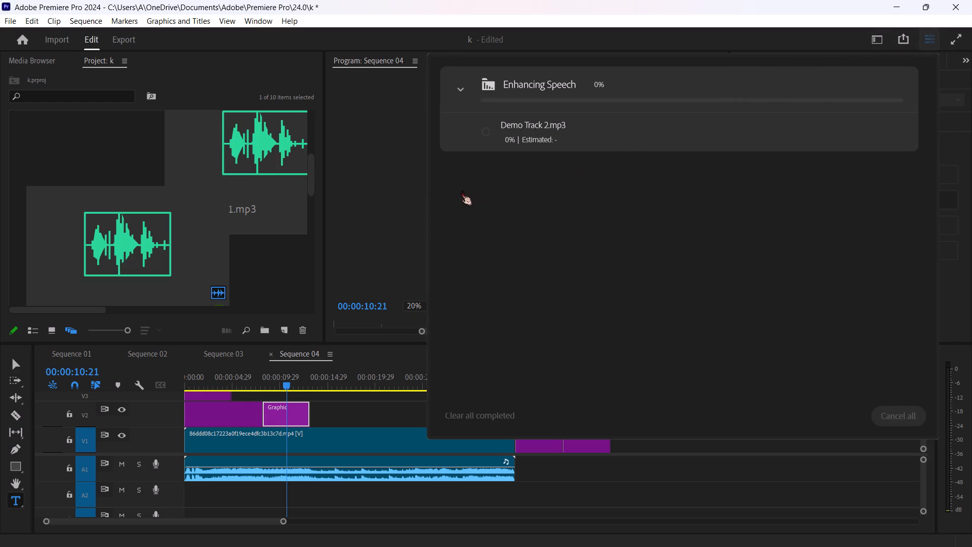
pyautogui.click(436, 186)
pyautogui.rightClick(436, 186)
pyautogui.click(920, 41)
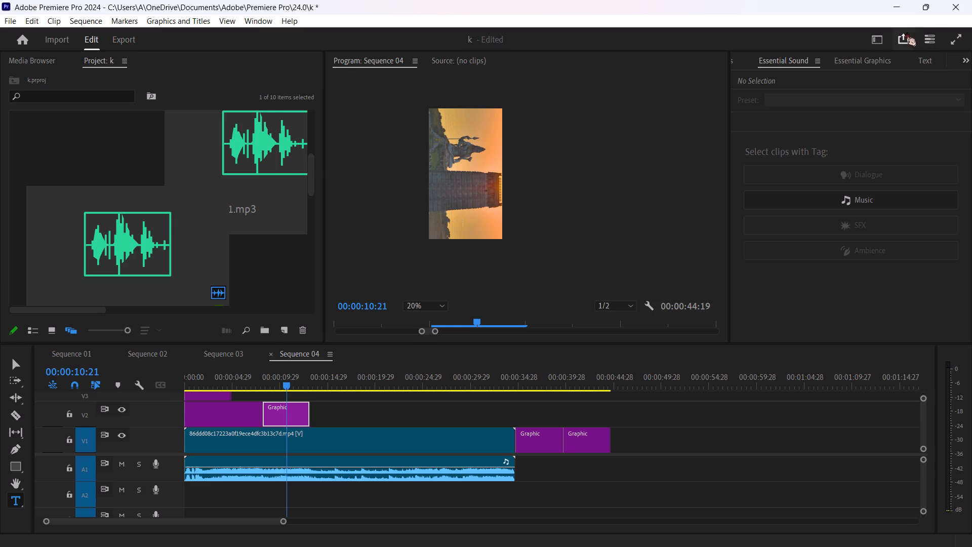
pyautogui.click(927, 34)
pyautogui.moveTo(926, 133); pyautogui.dragTo(944, 135)
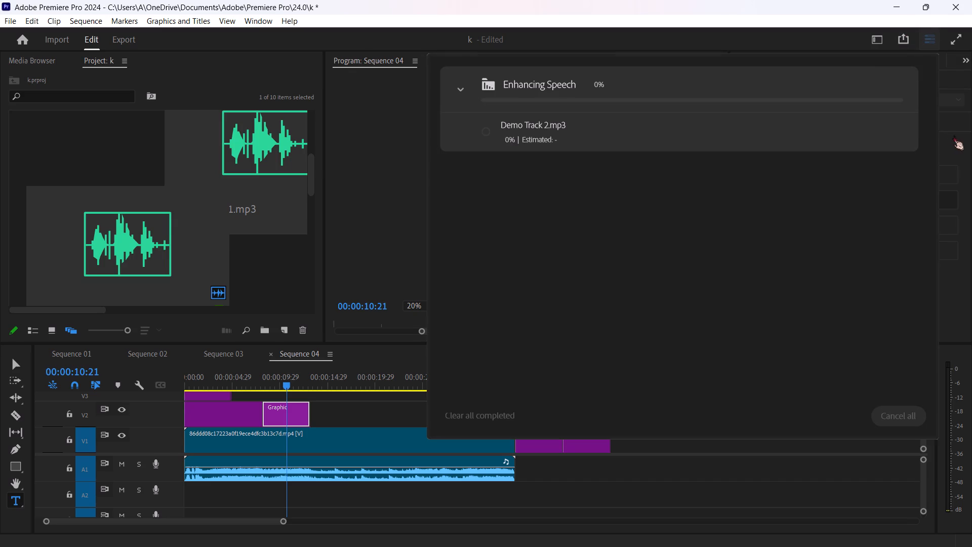
pyautogui.click(965, 135)
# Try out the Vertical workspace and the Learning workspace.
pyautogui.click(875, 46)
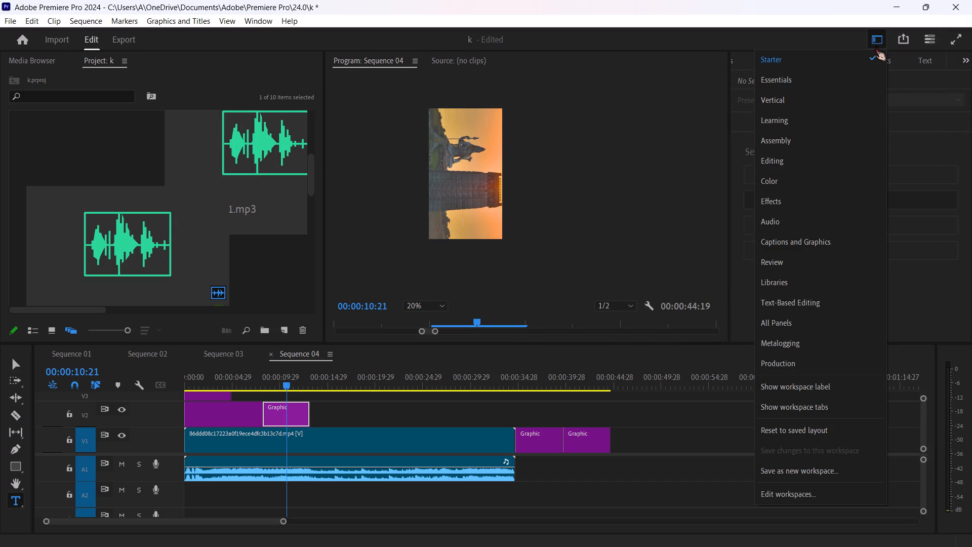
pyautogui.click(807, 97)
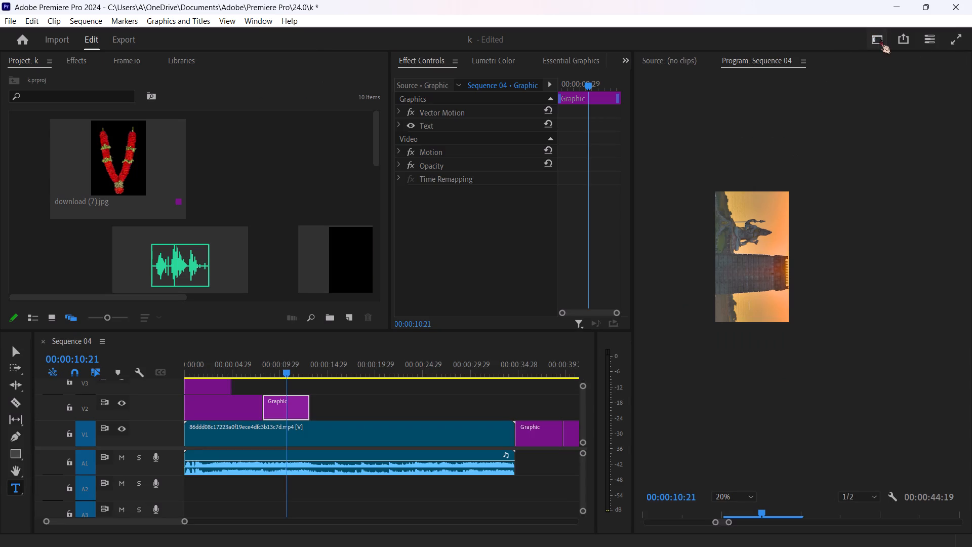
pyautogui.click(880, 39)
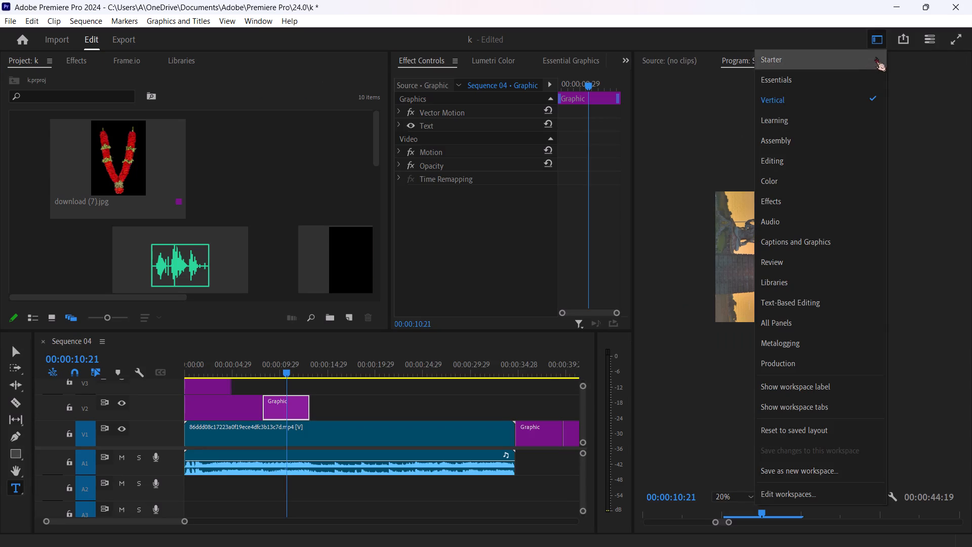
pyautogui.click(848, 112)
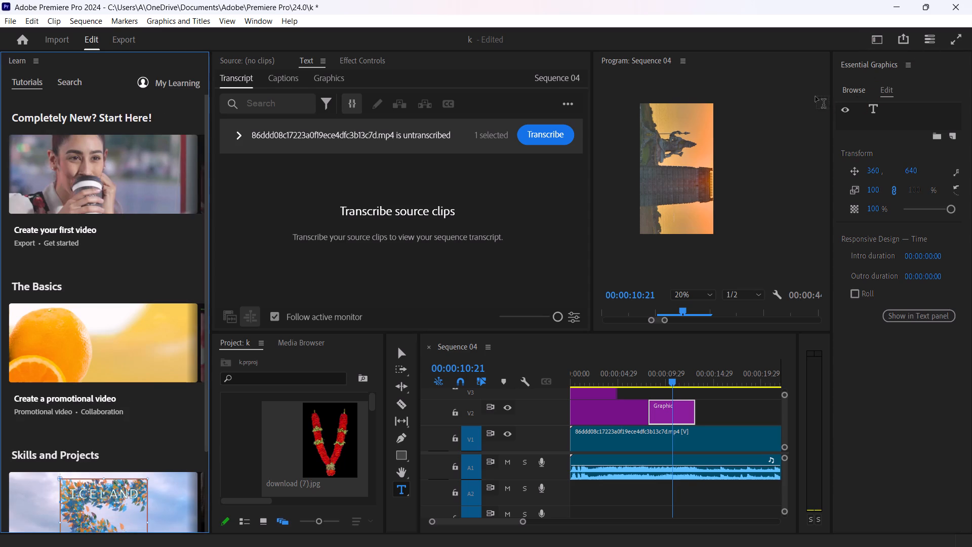
# Switch the layout to the Color workspace.
pyautogui.click(877, 42)
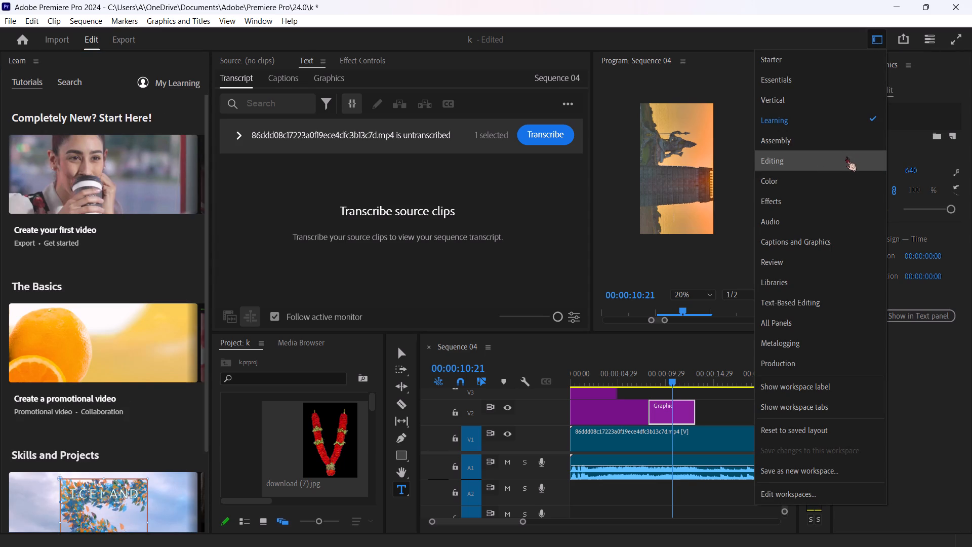
pyautogui.click(846, 173)
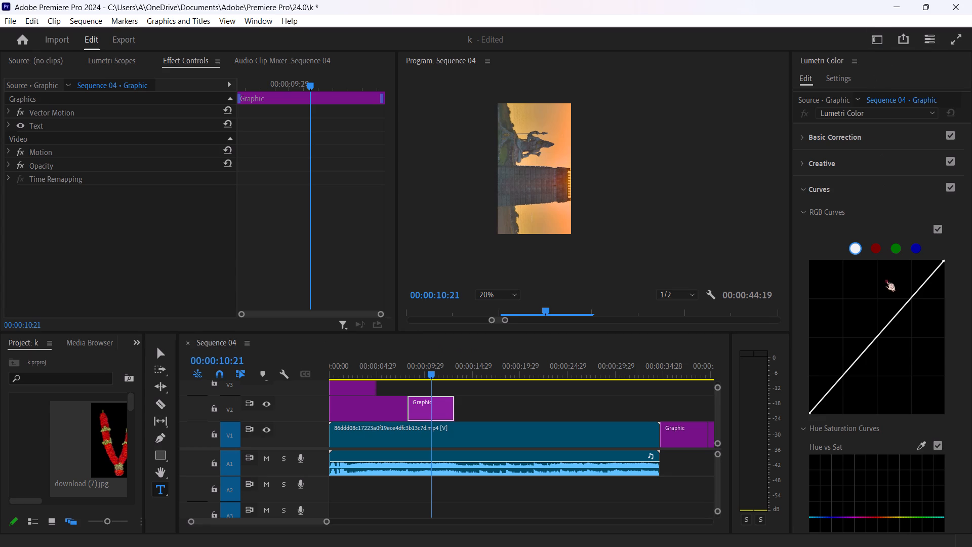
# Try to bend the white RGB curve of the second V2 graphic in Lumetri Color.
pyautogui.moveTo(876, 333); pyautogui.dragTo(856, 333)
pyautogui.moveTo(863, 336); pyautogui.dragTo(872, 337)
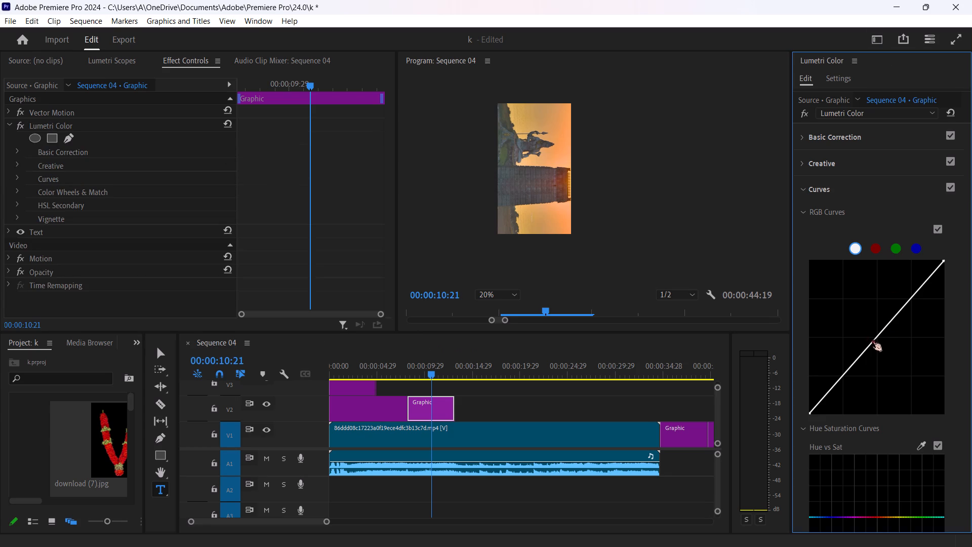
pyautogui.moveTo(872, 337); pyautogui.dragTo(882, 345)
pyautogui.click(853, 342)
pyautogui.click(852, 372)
# Bend the red RGB curve of the second V2 graphic slightly above the diagonal near its midpoint.
pyautogui.click(875, 244)
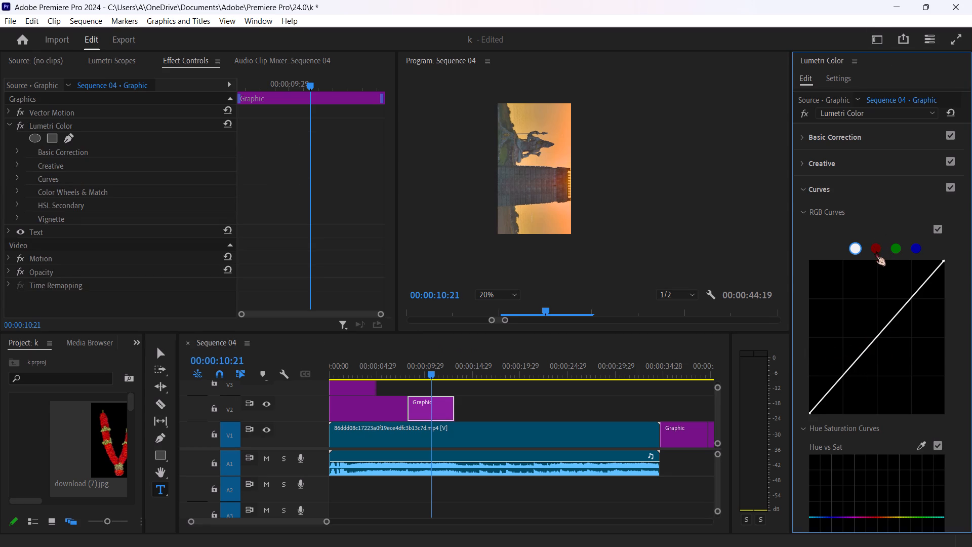
pyautogui.click(875, 251)
pyautogui.moveTo(885, 313); pyautogui.dragTo(867, 313)
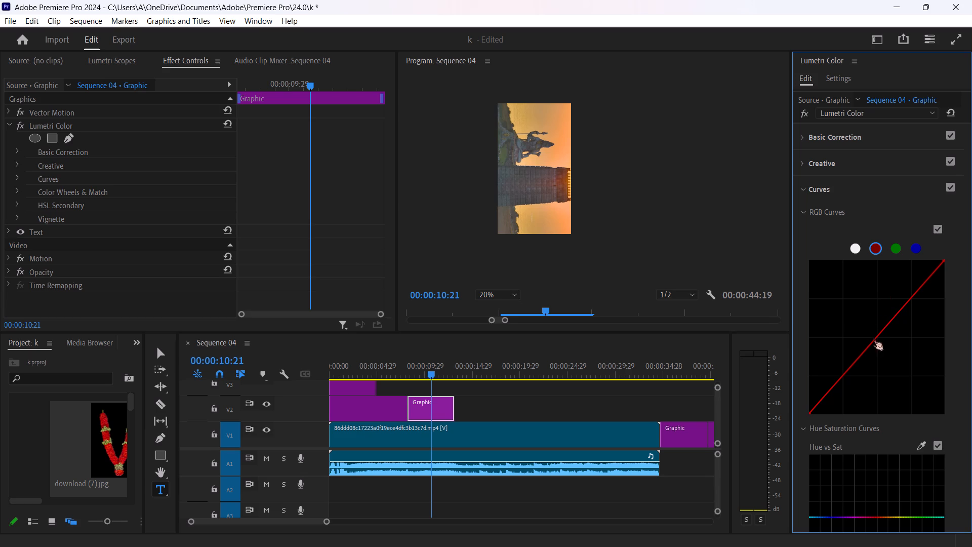
pyautogui.moveTo(873, 339); pyautogui.dragTo(888, 358)
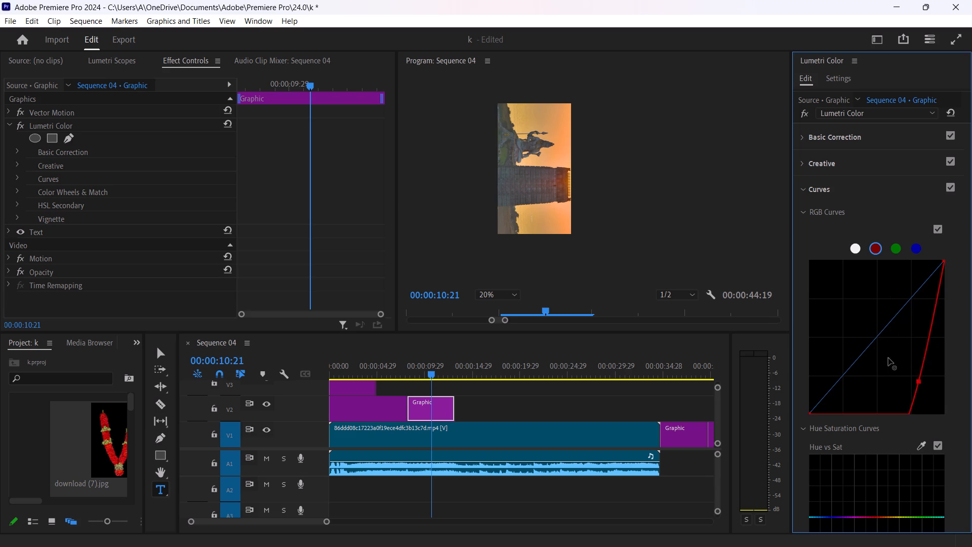
pyautogui.moveTo(888, 358); pyautogui.dragTo(865, 346)
# Add an empty text layer to the second V2 graphic near the lower-right corner of the video frame.
pyautogui.click(582, 212)
pyautogui.click(561, 211)
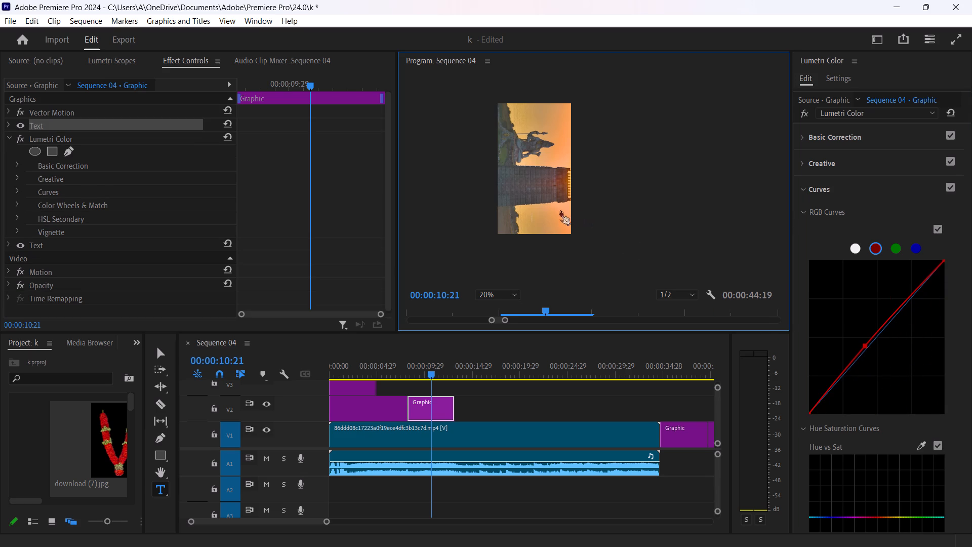
pyautogui.click(560, 210)
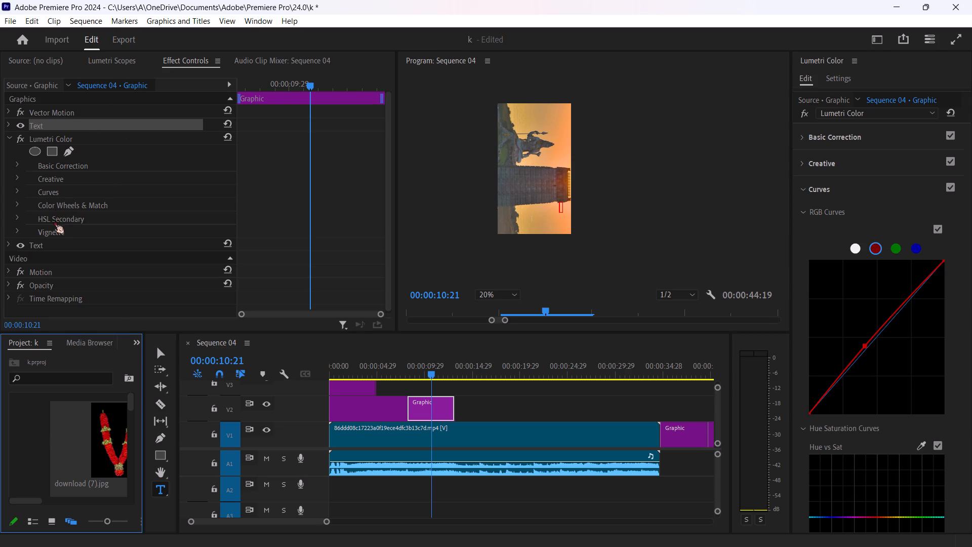
# Select the Motion effect of the second V2 graphic and shift the graphic slightly to the right in the frame.
pyautogui.click(77, 265)
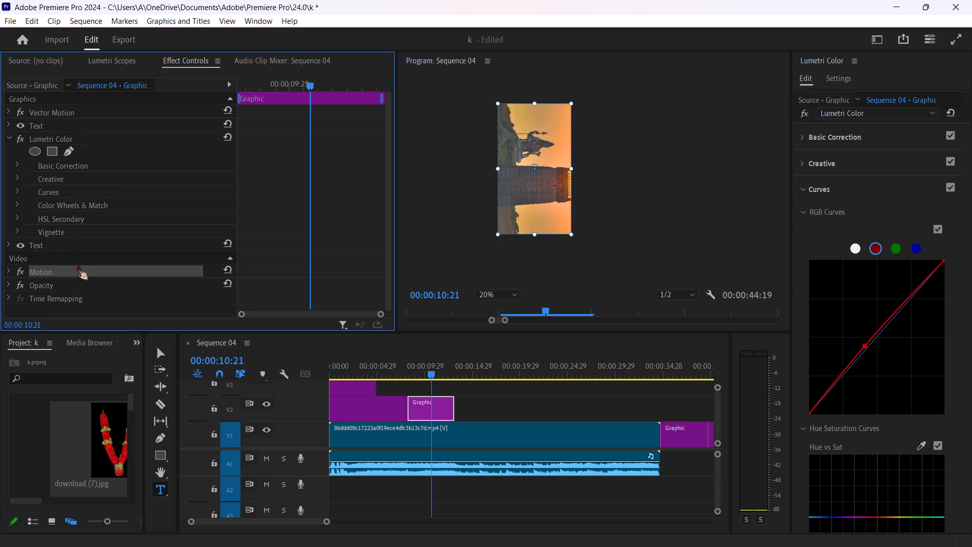
pyautogui.click(77, 265)
pyautogui.rightClick(77, 265)
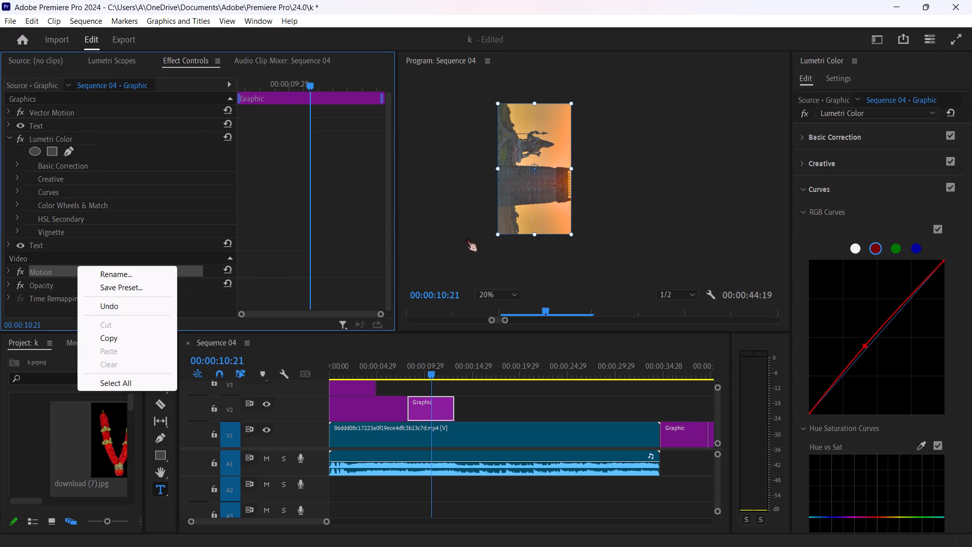
pyautogui.moveTo(571, 164); pyautogui.dragTo(579, 164)
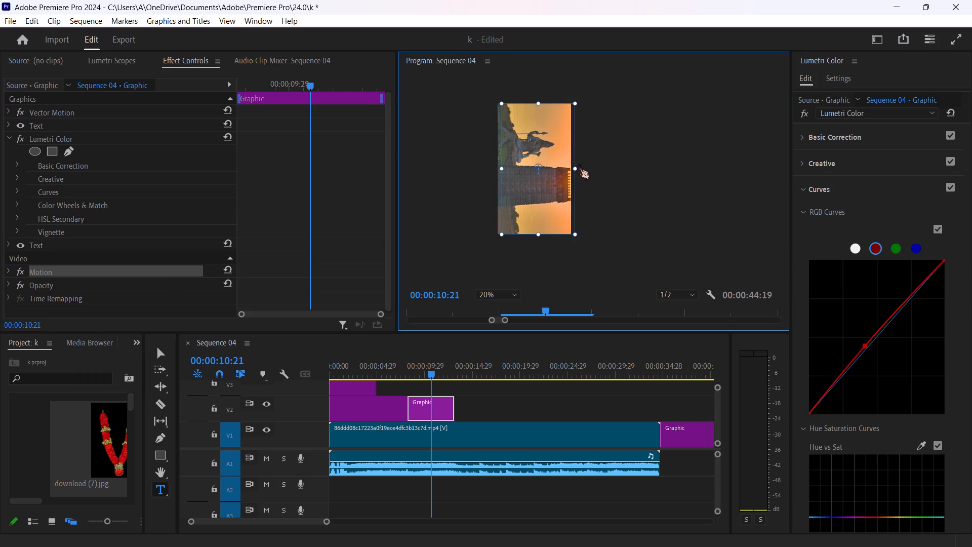
# Move the second V2 graphic to the right until it sits completely outside the video frame.
pyautogui.moveTo(579, 164); pyautogui.dragTo(681, 166)
pyautogui.rightClick(646, 165)
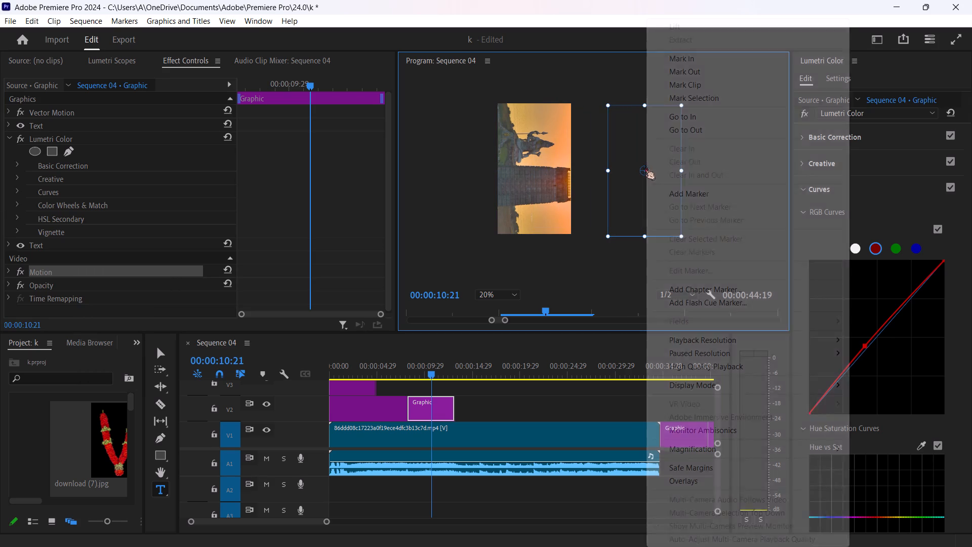
pyautogui.click(622, 183)
pyautogui.click(606, 180)
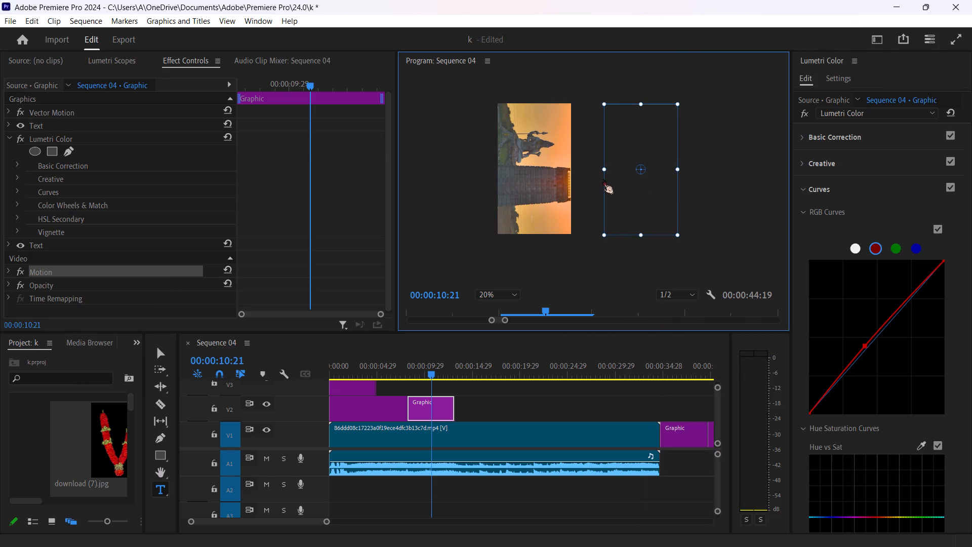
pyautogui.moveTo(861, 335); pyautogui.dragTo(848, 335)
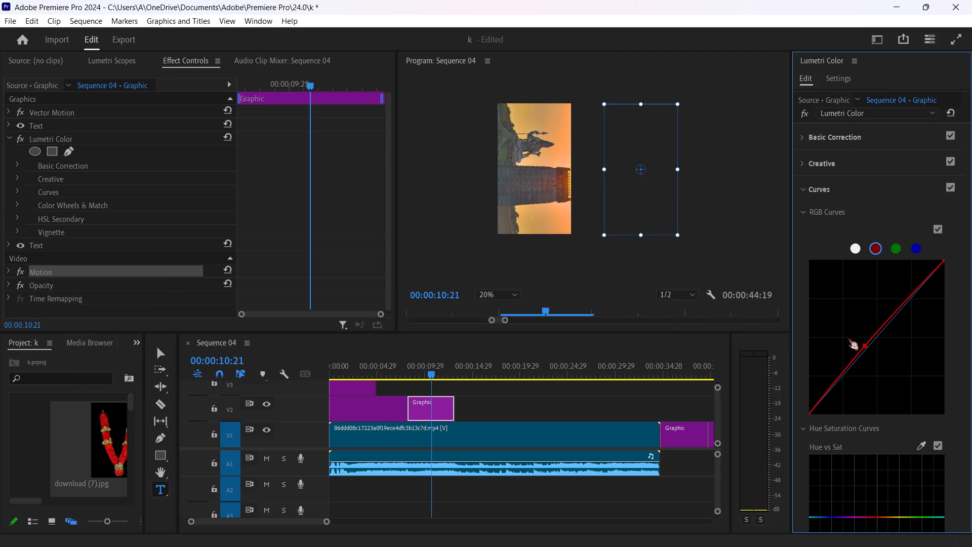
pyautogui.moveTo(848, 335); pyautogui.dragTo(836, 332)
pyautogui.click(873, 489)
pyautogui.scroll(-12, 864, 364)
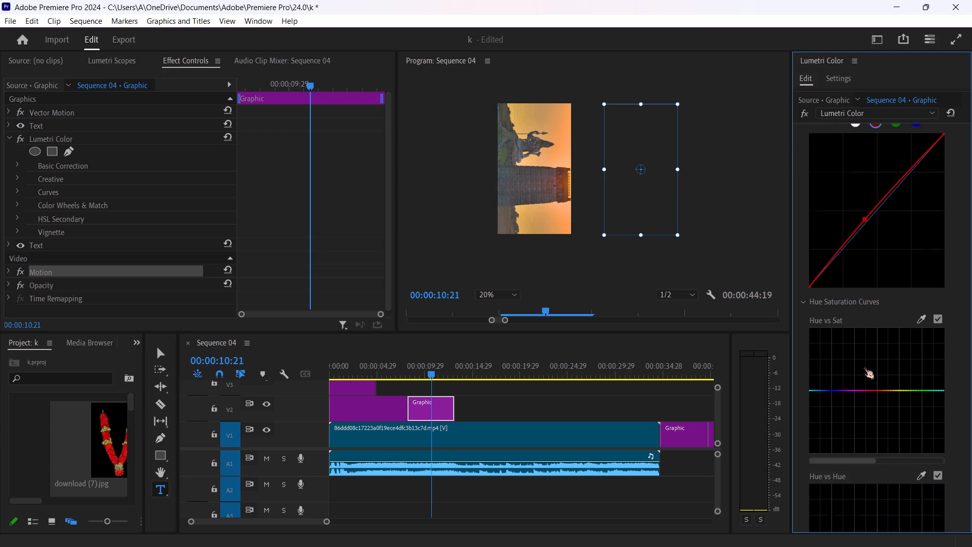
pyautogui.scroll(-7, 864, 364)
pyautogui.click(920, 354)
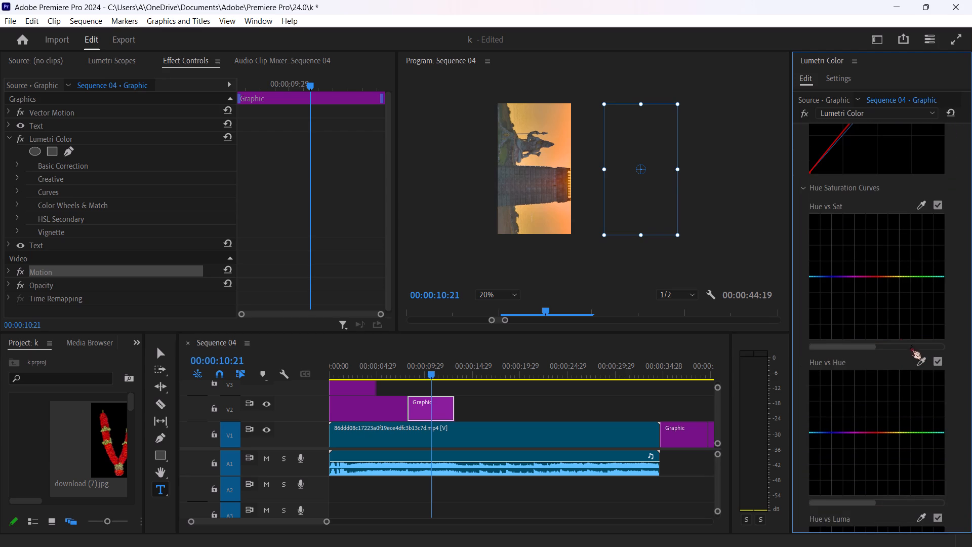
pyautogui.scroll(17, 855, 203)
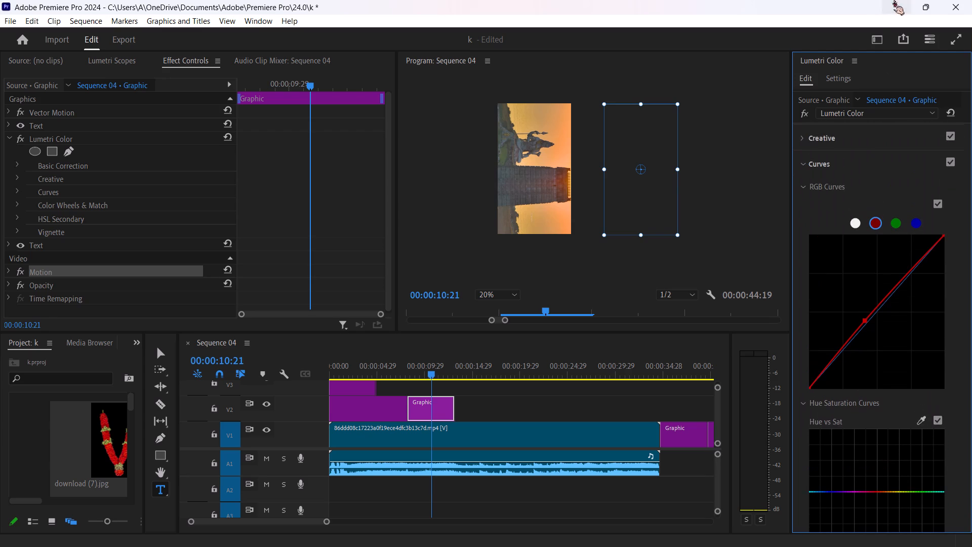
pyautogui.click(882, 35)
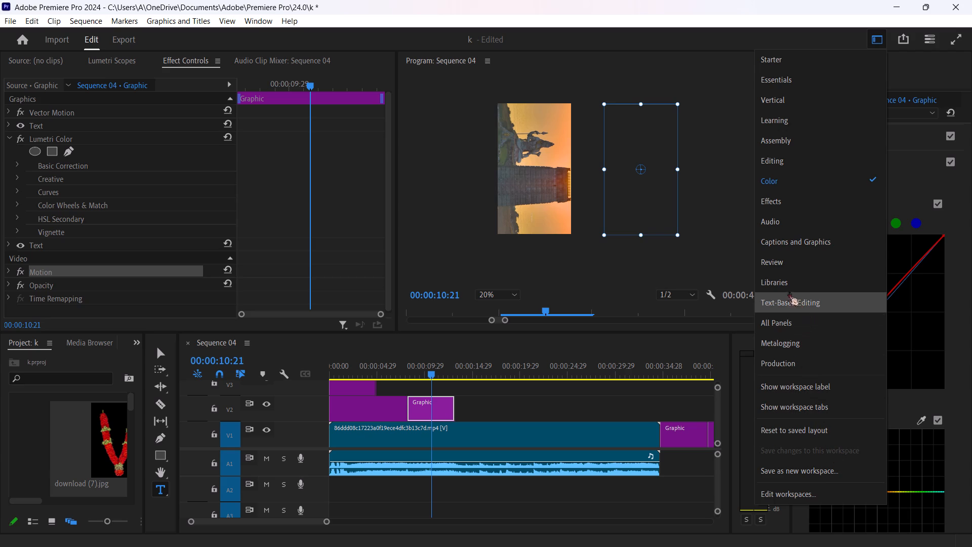
# Add four empty text layers to the second V2 graphic, placing the last near the centre of the video frame.
pyautogui.click(675, 192)
pyautogui.moveTo(647, 181); pyautogui.dragTo(641, 179, button='right')
pyautogui.click(600, 173)
pyautogui.tripleClick(551, 168)
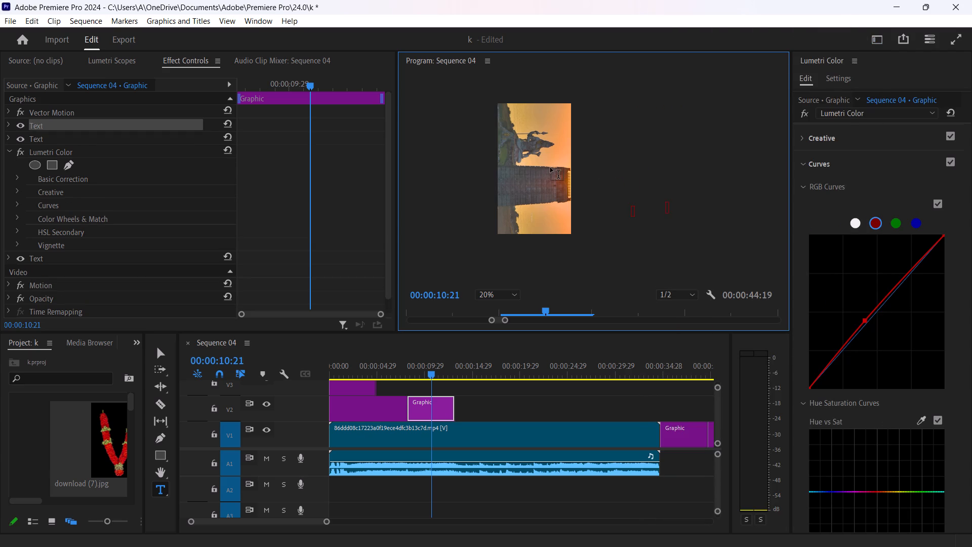
pyautogui.click(550, 168)
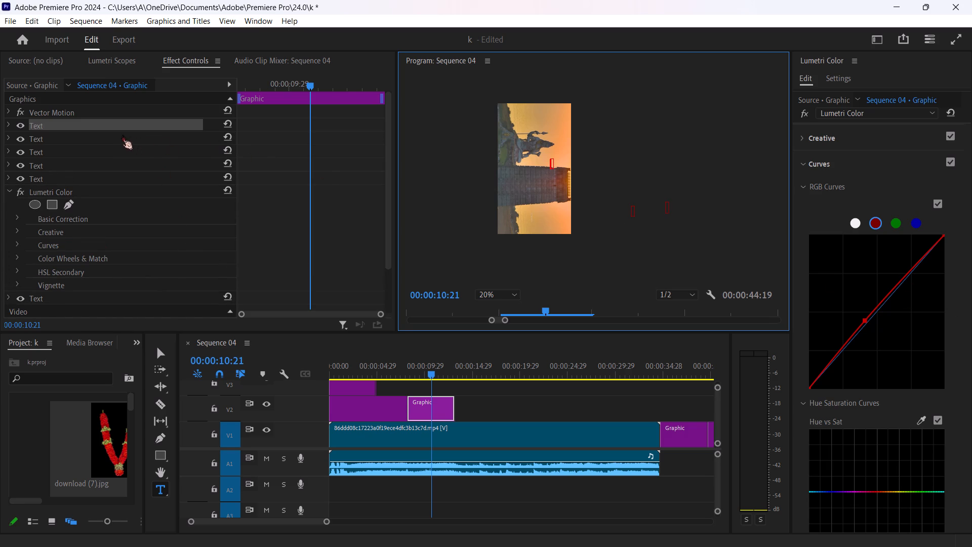
# Save the topmost text layer of the second V2 graphic as a Scale-type preset named Text Preset.
pyautogui.click(112, 123)
pyautogui.click(112, 123)
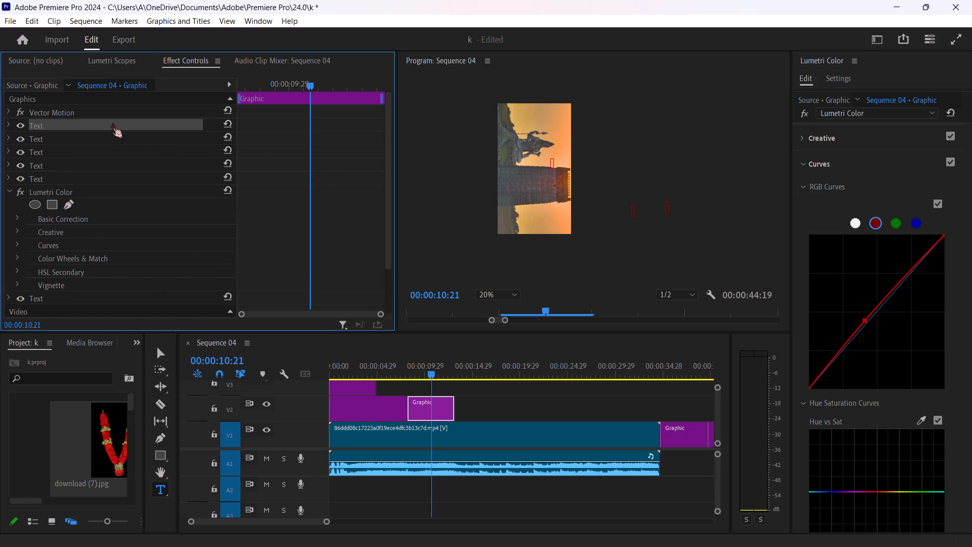
pyautogui.rightClick(112, 123)
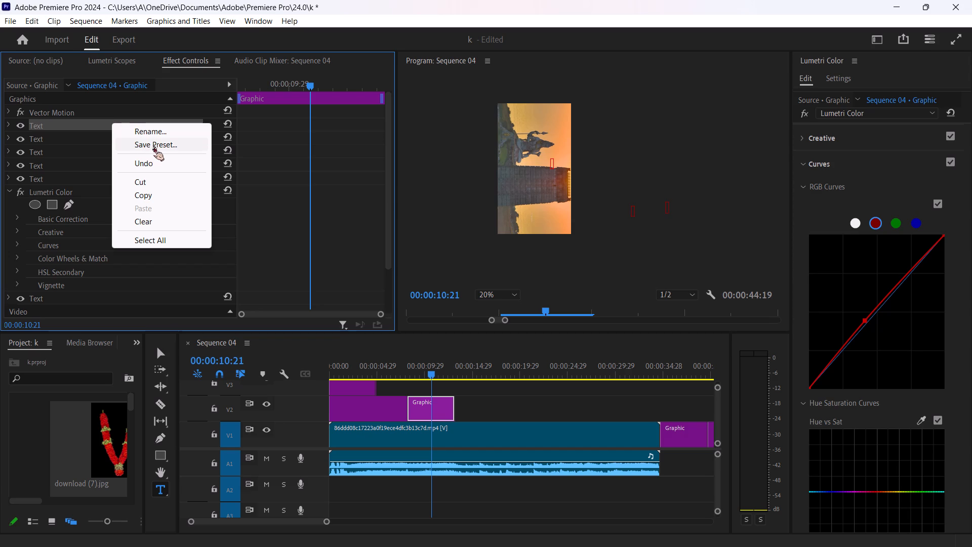
pyautogui.click(155, 146)
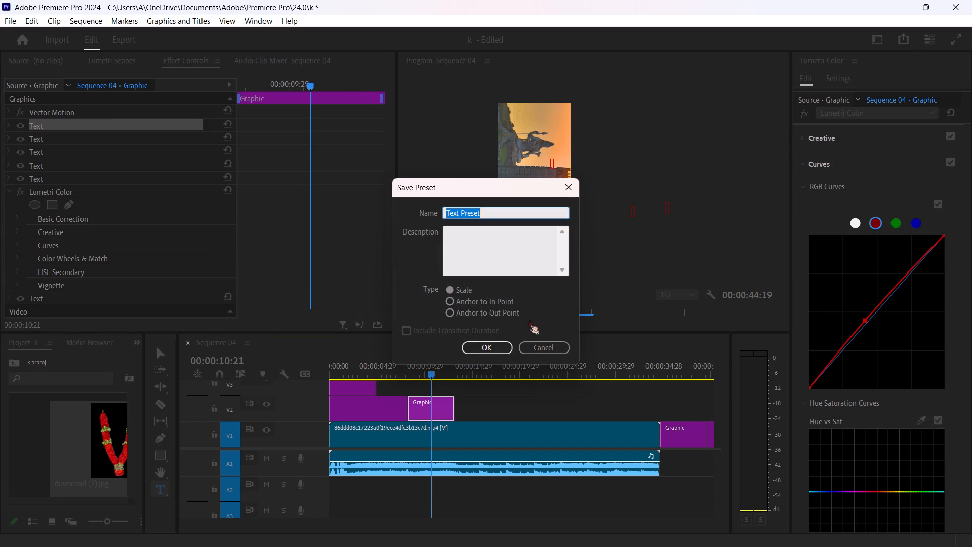
pyautogui.click(492, 340)
pyautogui.click(481, 352)
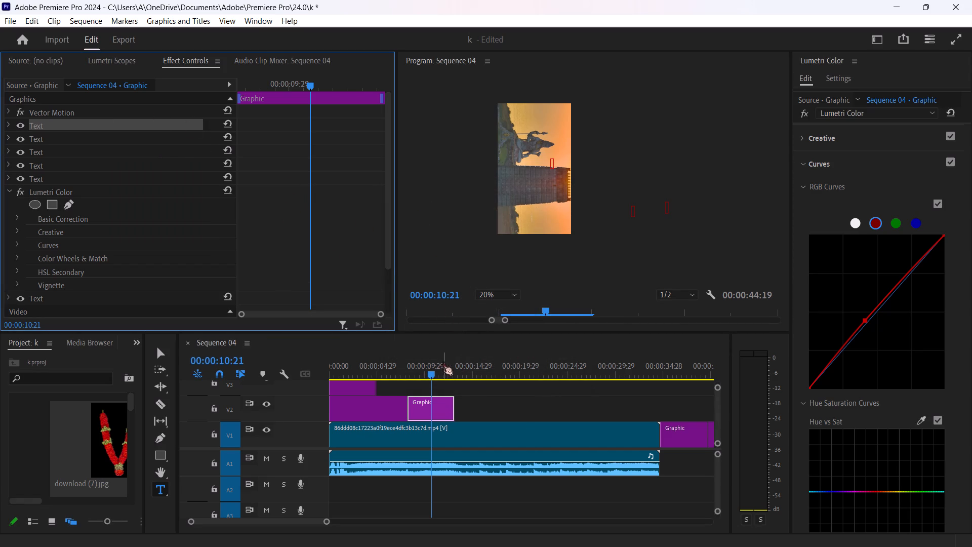
# Scrub through Sequence 04 past its end to review it and return the playhead to 00:00:00:00.
pyautogui.moveTo(428, 365); pyautogui.dragTo(364, 366)
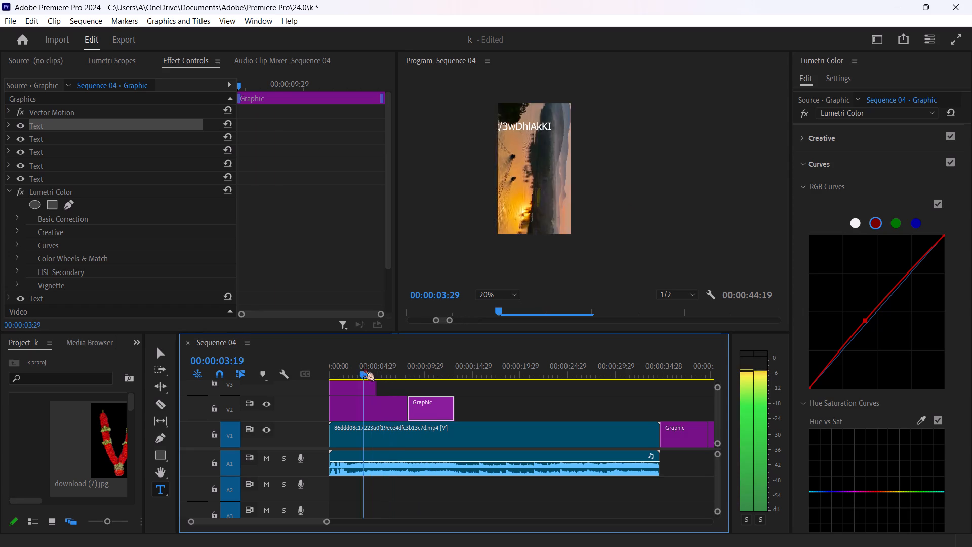
pyautogui.moveTo(364, 366); pyautogui.dragTo(331, 366)
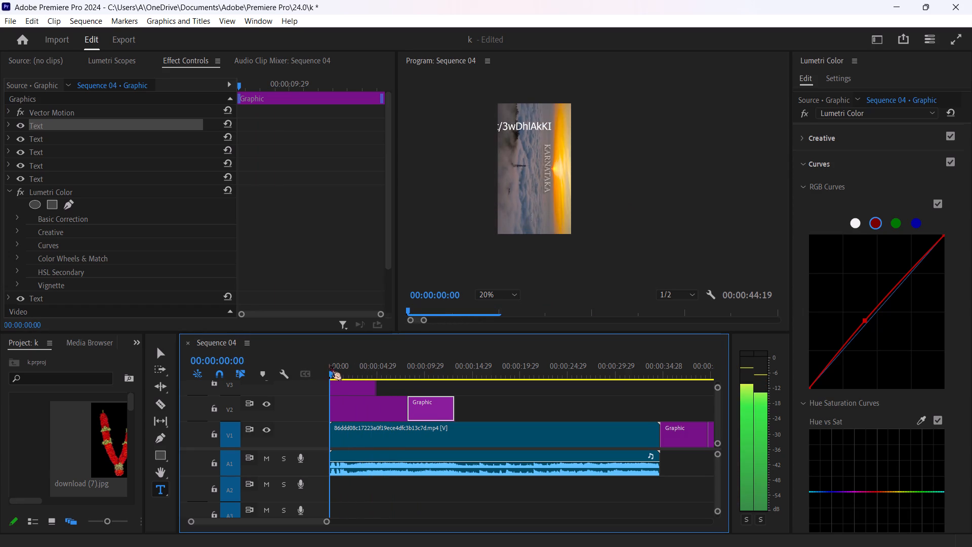
pyautogui.moveTo(331, 366); pyautogui.dragTo(490, 367)
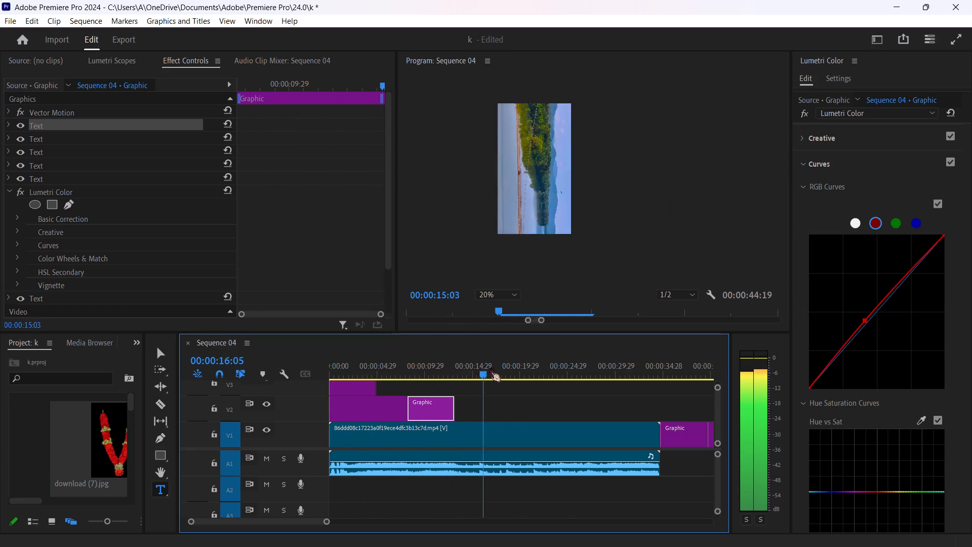
pyautogui.moveTo(490, 367); pyautogui.dragTo(641, 369)
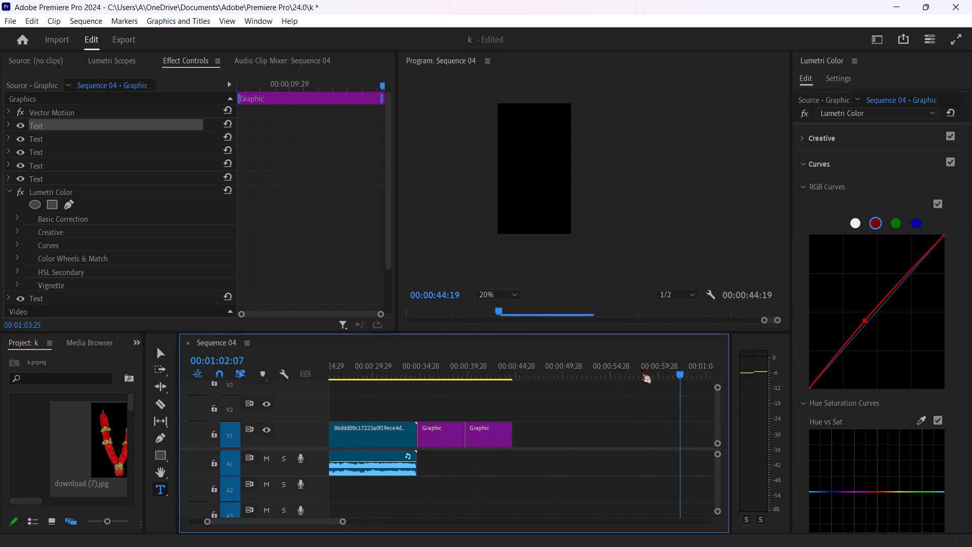
pyautogui.moveTo(641, 369); pyautogui.dragTo(246, 371)
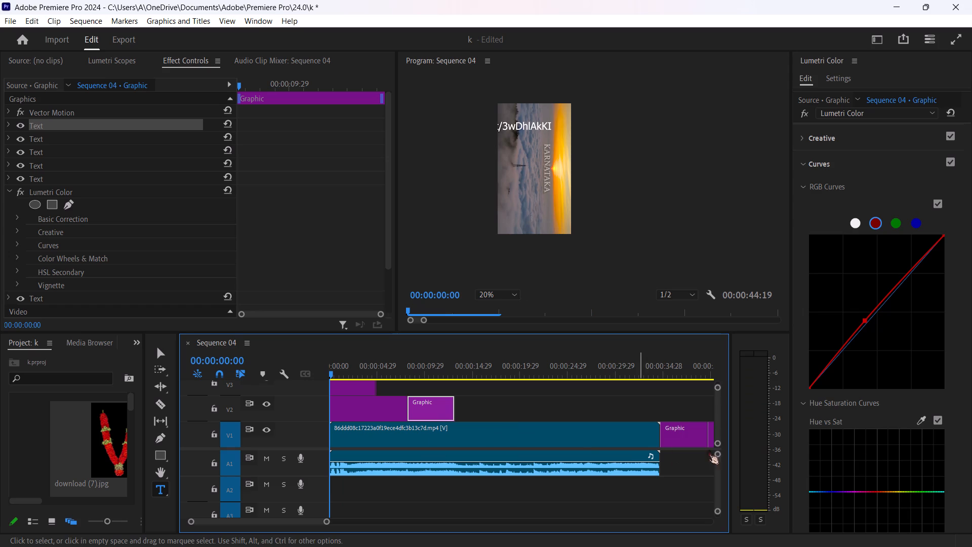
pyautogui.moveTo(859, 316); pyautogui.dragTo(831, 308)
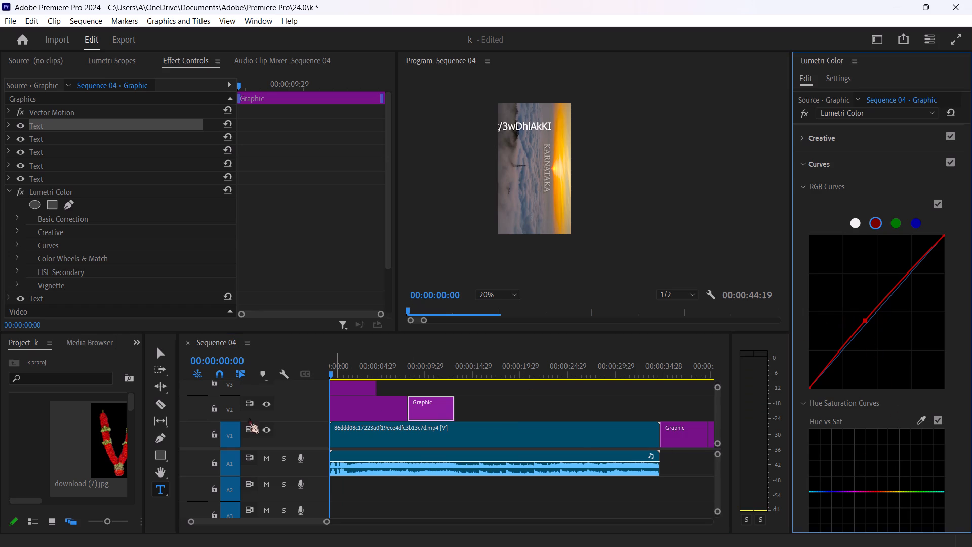
# Select the download (7).jpg image in the project and bring its full thumbnail into view.
pyautogui.click(95, 448)
pyautogui.rightClick(95, 448)
pyautogui.click(68, 431)
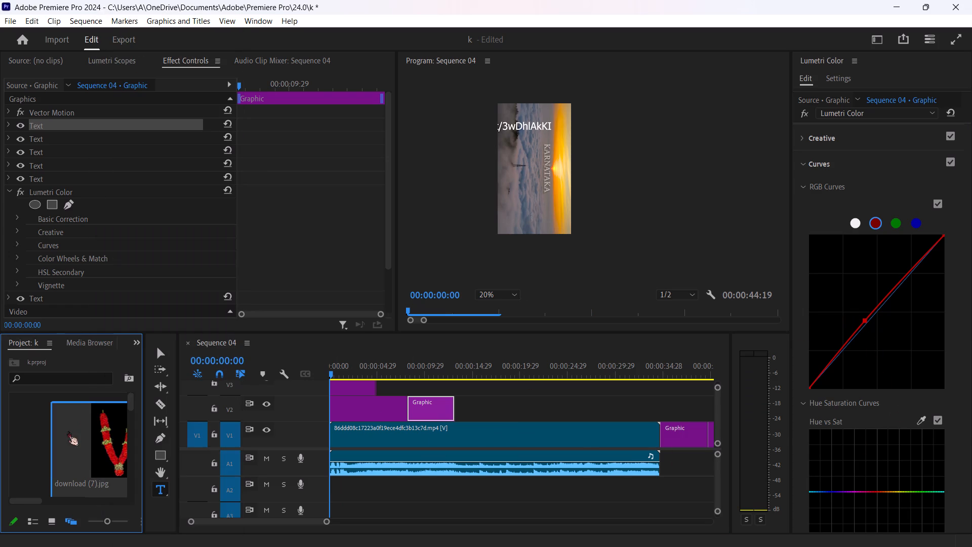
pyautogui.moveTo(116, 451); pyautogui.dragTo(59, 449)
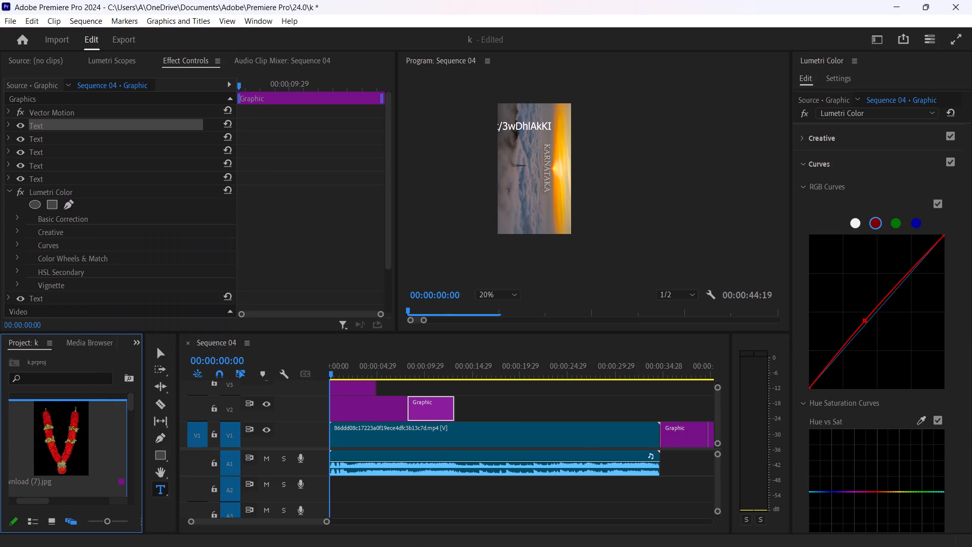
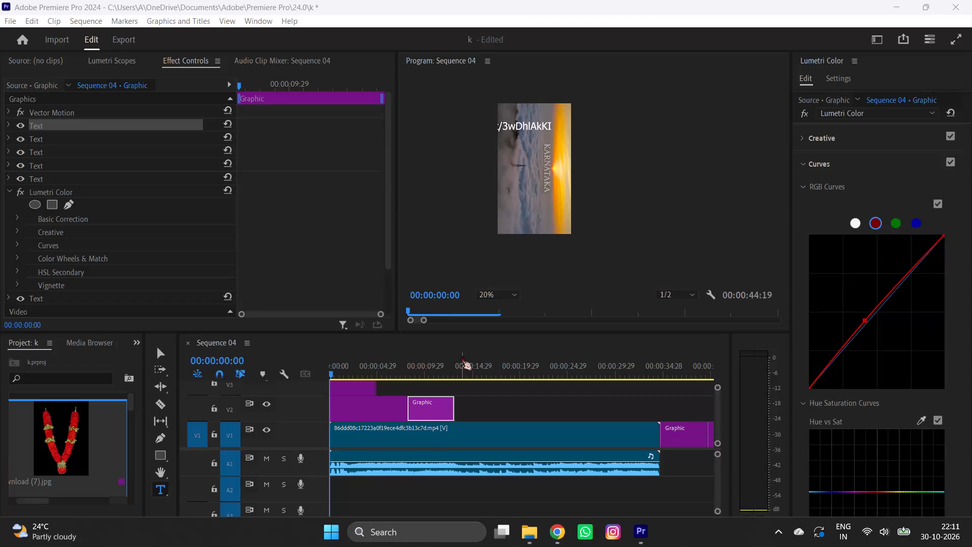
# Play Sequence 04 from 00:00:00:00 to review the opening seconds.
pyautogui.press('space')
pyautogui.press('space')
pyautogui.press('space')
pyautogui.press('space')
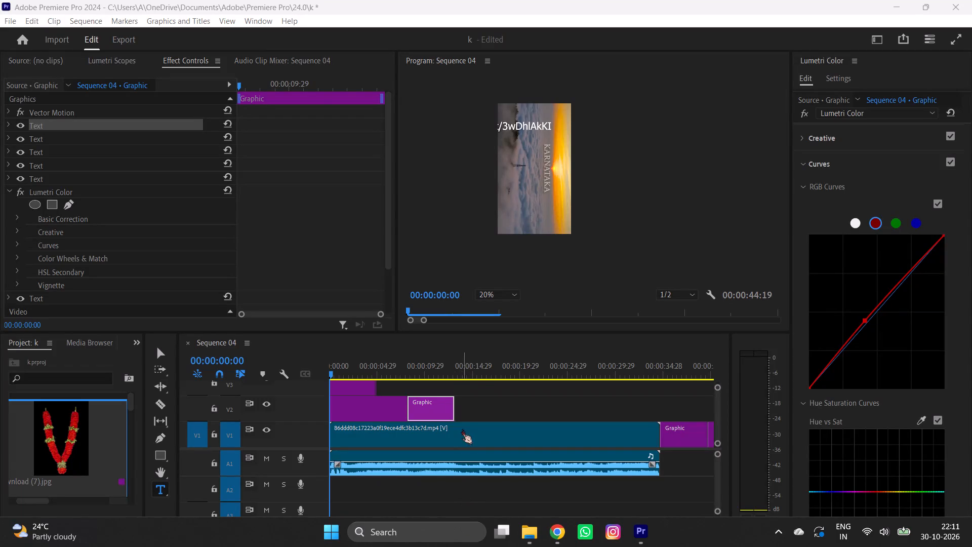
pyautogui.moveTo(474, 368); pyautogui.dragTo(378, 365)
pyautogui.moveTo(358, 364); pyautogui.dragTo(314, 371)
pyautogui.press('space')
pyautogui.press('space')
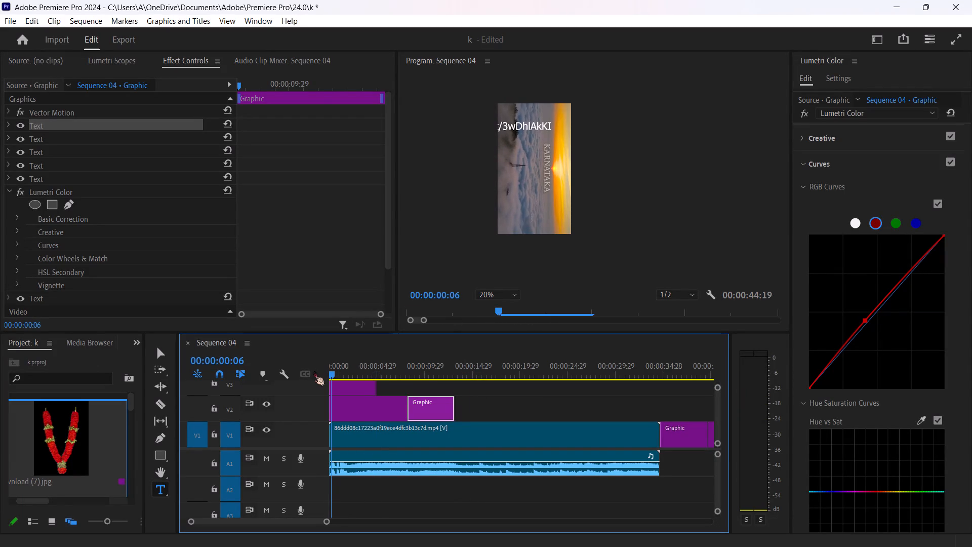
pyautogui.press('space')
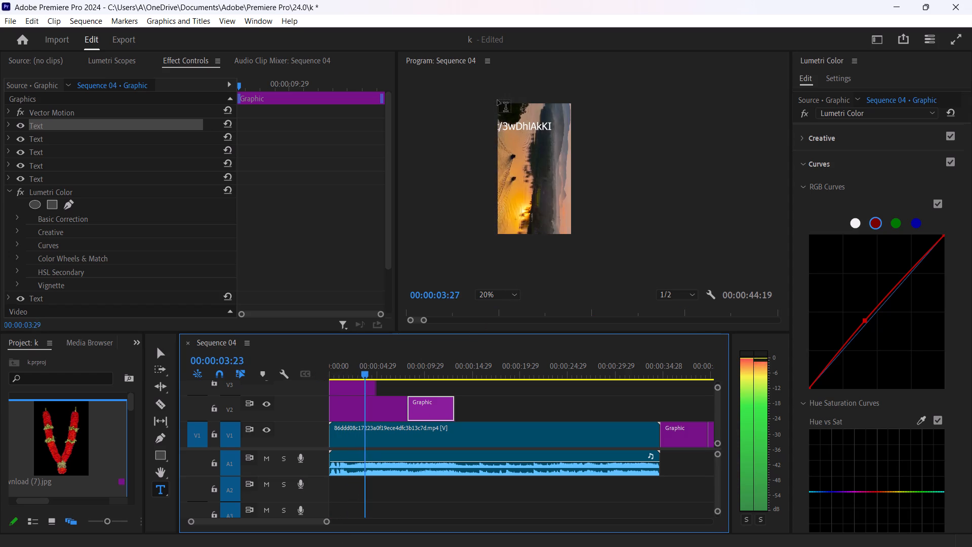
pyautogui.click(484, 57)
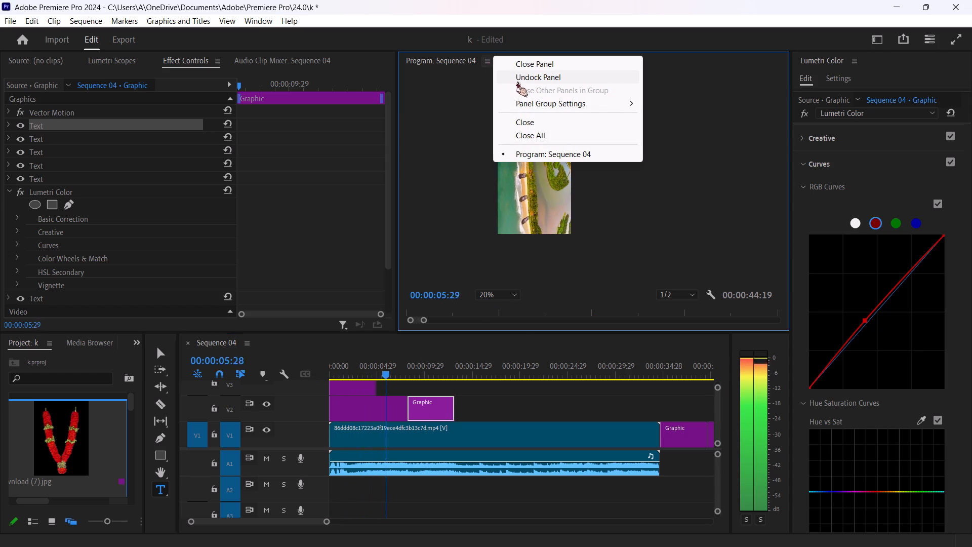
# Create an empty text graphic on V3 starting at about 00:00:07:14, placed beside the video frame.
pyautogui.click(463, 118)
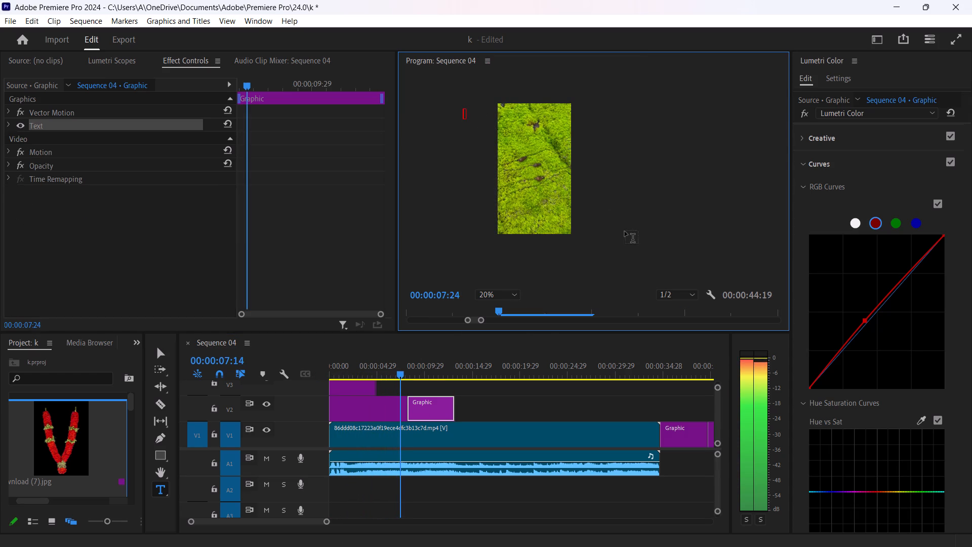
pyautogui.click(573, 238)
pyautogui.click(554, 225)
pyautogui.click(549, 223)
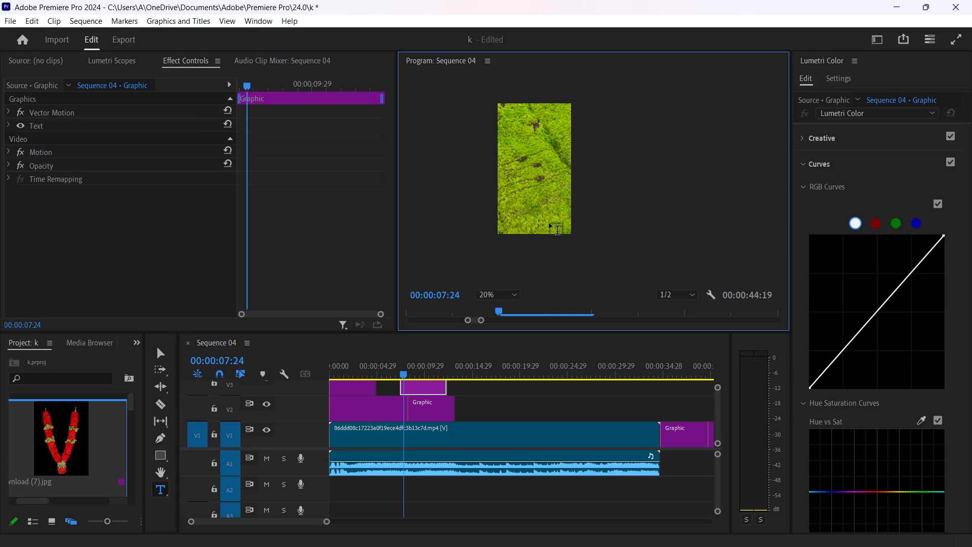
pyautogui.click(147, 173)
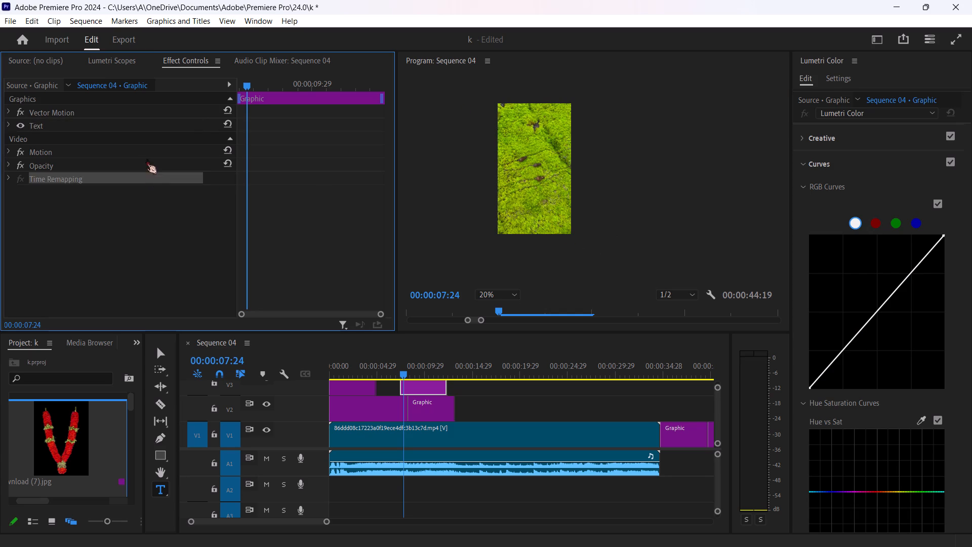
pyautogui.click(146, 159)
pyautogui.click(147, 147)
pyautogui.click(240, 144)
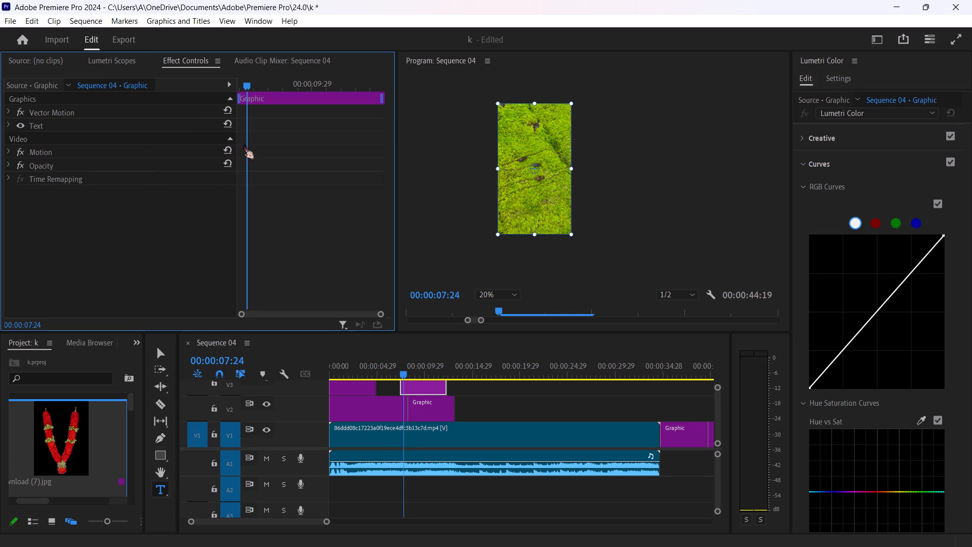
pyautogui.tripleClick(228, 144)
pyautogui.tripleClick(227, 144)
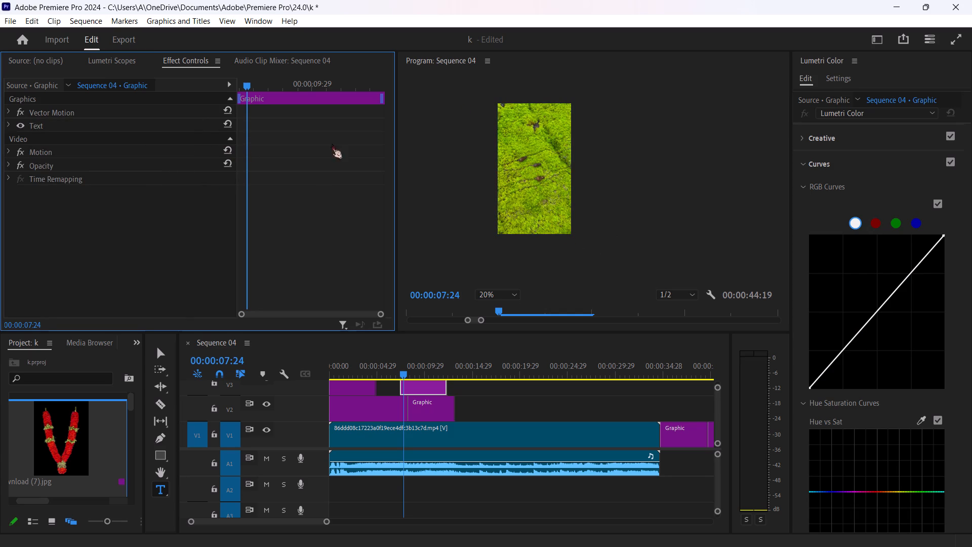
# Add two more empty text layers to the new V3 graphic, placing the last in the upper middle of the video frame.
pyautogui.click(597, 129)
pyautogui.moveTo(540, 136); pyautogui.dragTo(533, 137)
pyautogui.tripleClick(532, 138)
pyautogui.tripleClick(529, 142)
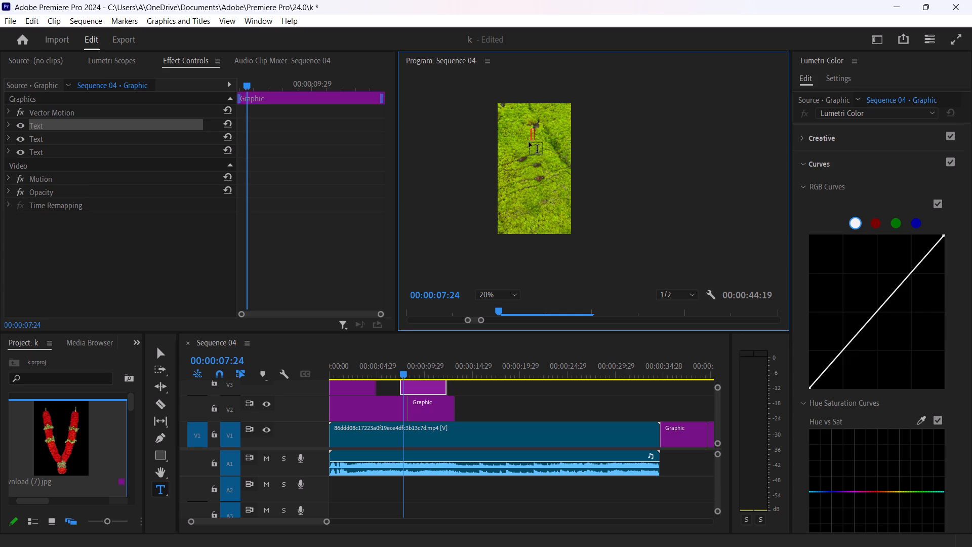
# In Lumetri's Creative settings, shift the V3 graphic's shadow tint toward magenta-pink and its highlight tint toward yellow-green.
pyautogui.click(892, 129)
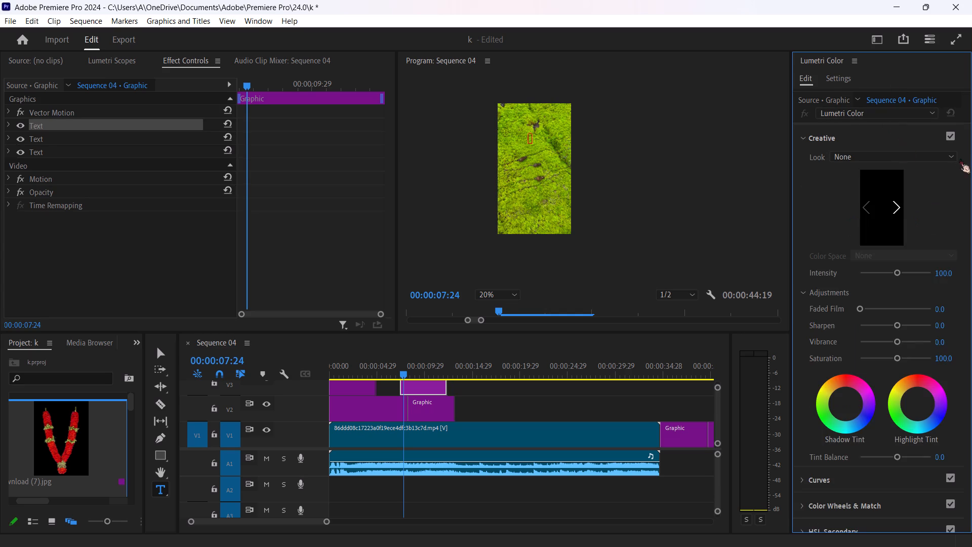
pyautogui.moveTo(862, 394); pyautogui.dragTo(868, 396)
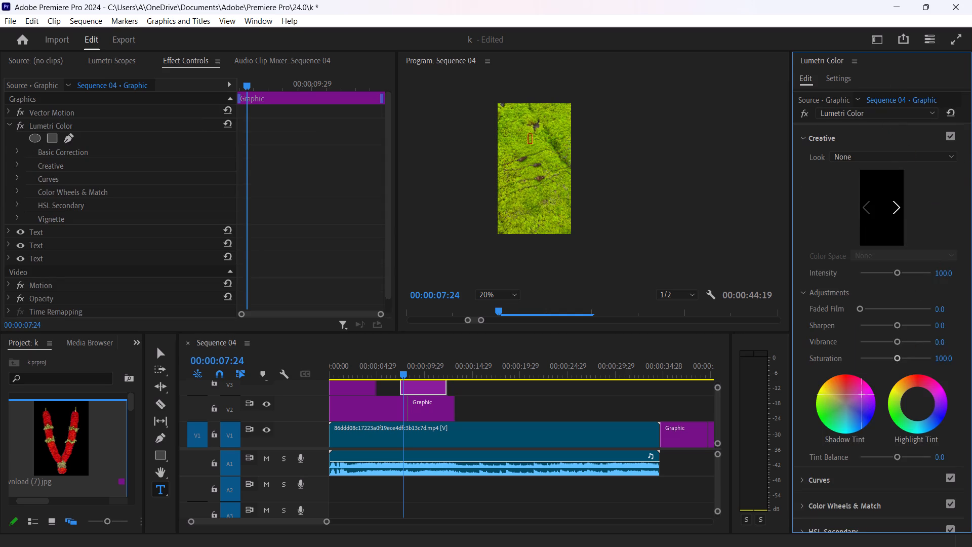
pyautogui.moveTo(868, 396); pyautogui.dragTo(806, 392)
pyautogui.click(904, 400)
pyautogui.moveTo(908, 399); pyautogui.dragTo(898, 399)
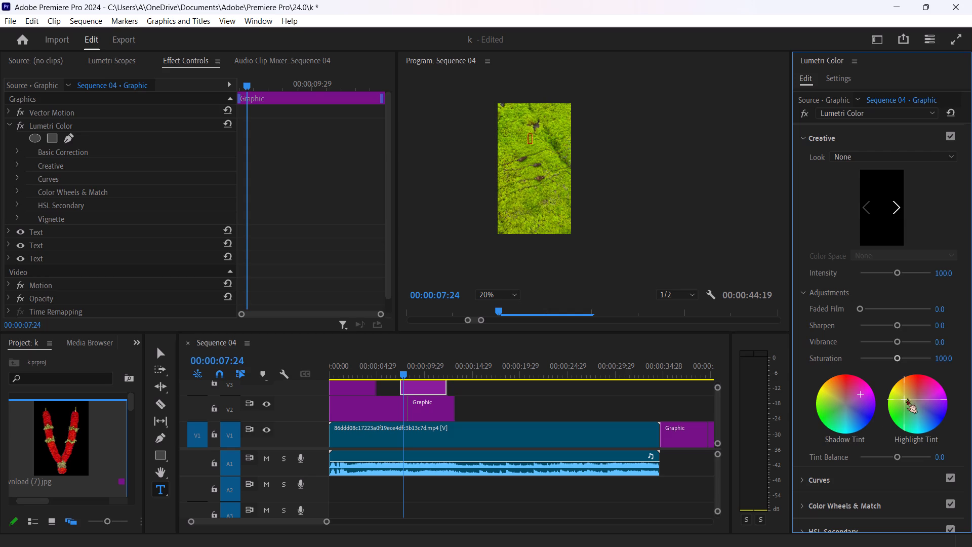
pyautogui.click(905, 399)
pyautogui.moveTo(901, 398); pyautogui.dragTo(918, 398)
pyautogui.rightClick(901, 398)
# Set the Creative look Intensity to 0.0 and browse the look previews as far as Fuji F125.
pyautogui.moveTo(898, 268); pyautogui.dragTo(857, 264)
pyautogui.tripleClick(895, 206)
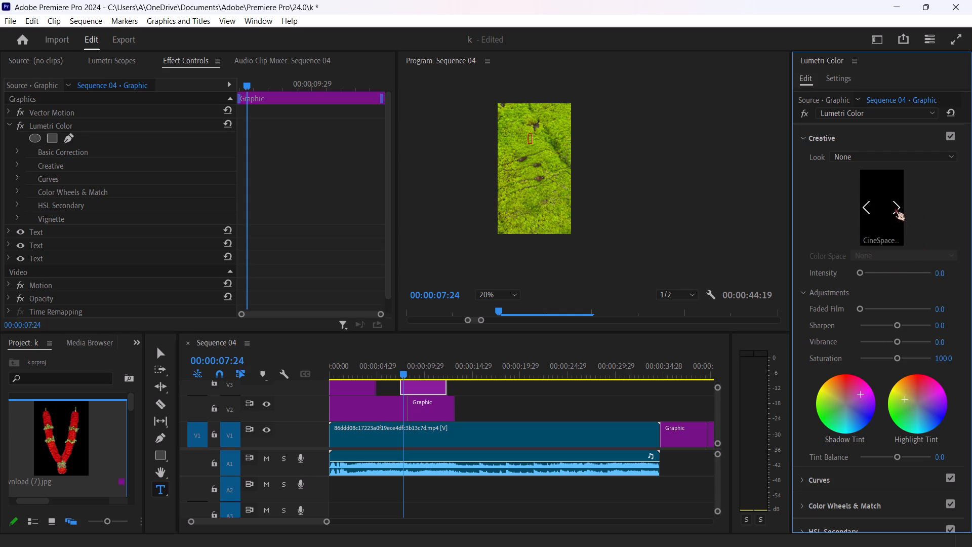
pyautogui.click(895, 206)
pyautogui.click(895, 206)
# Set the V3 graphic's Creative adjustments to Sharpen 100.0, Vibrance 100.0 and Saturation 0.0.
pyautogui.moveTo(864, 302); pyautogui.dragTo(886, 305)
pyautogui.moveTo(892, 320); pyautogui.dragTo(894, 320)
pyautogui.moveTo(894, 320); pyautogui.dragTo(943, 322)
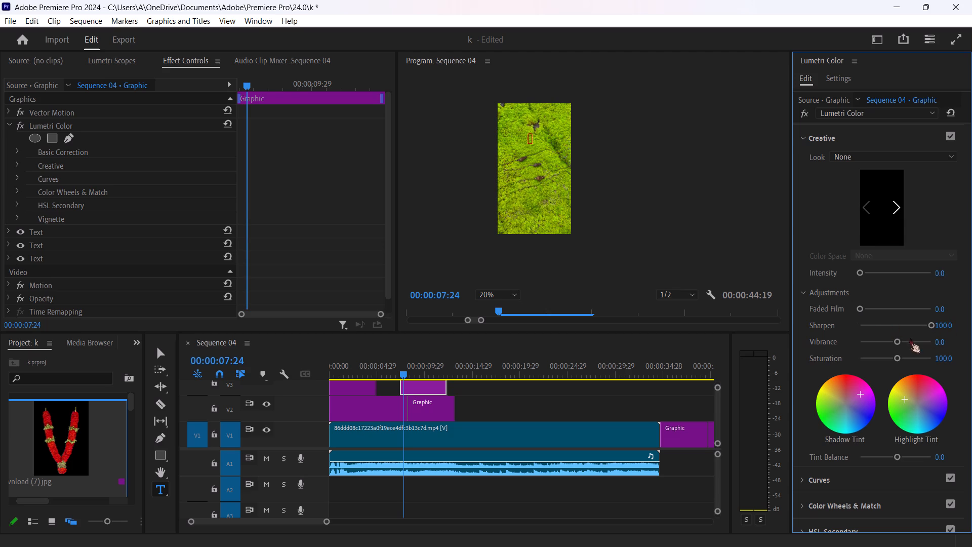
pyautogui.click(885, 337)
pyautogui.moveTo(888, 337); pyautogui.dragTo(952, 341)
pyautogui.moveTo(894, 357); pyautogui.dragTo(845, 356)
# Set the V3 graphic's Lumetri Vignette to an Amount of 1.8 and a Midpoint of 94.7.
pyautogui.scroll(-7, 838, 412)
pyautogui.click(864, 485)
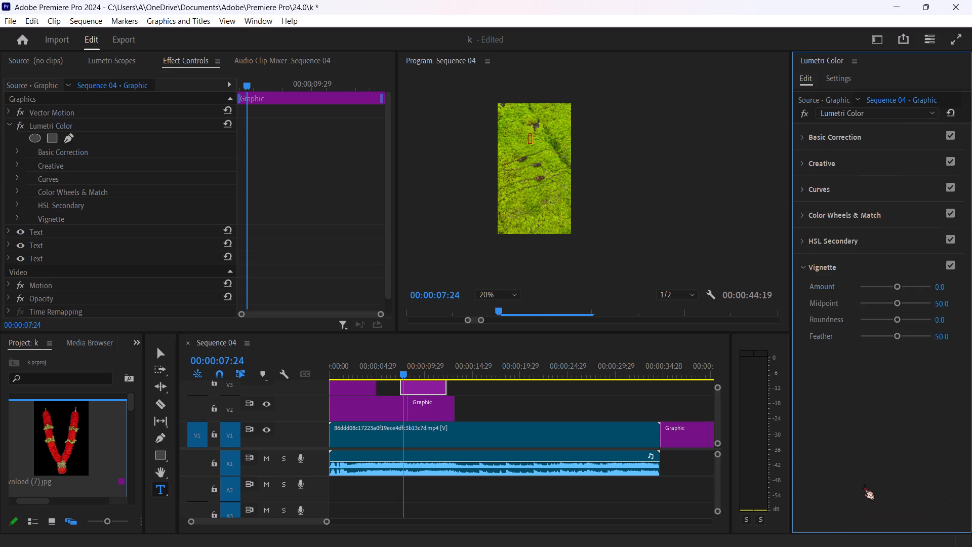
pyautogui.moveTo(888, 285); pyautogui.dragTo(916, 284)
pyautogui.moveTo(898, 302); pyautogui.dragTo(906, 299)
pyautogui.moveTo(906, 299); pyautogui.dragTo(926, 237)
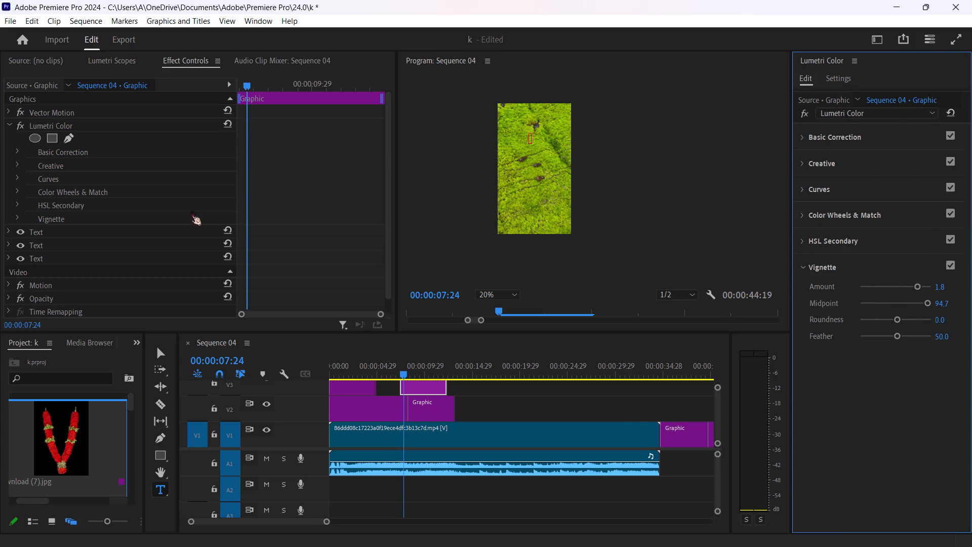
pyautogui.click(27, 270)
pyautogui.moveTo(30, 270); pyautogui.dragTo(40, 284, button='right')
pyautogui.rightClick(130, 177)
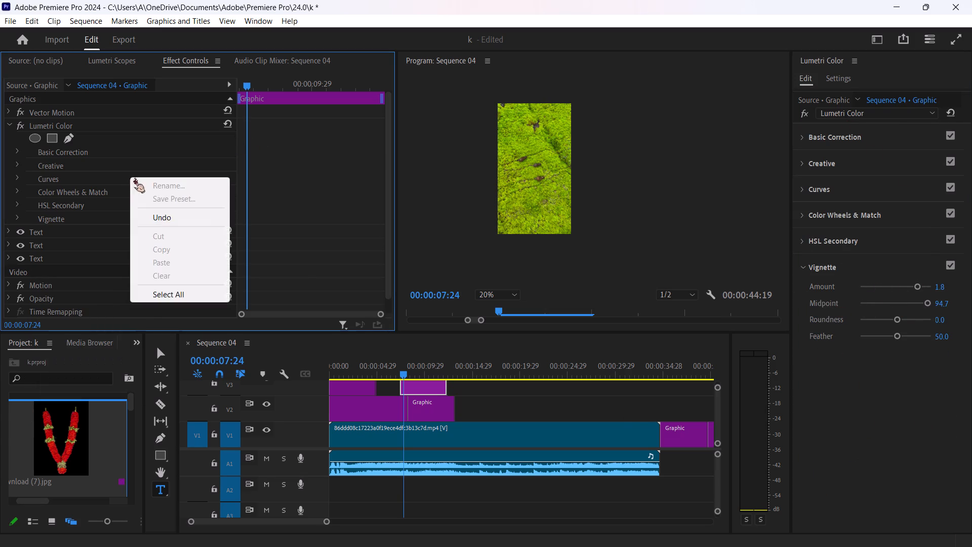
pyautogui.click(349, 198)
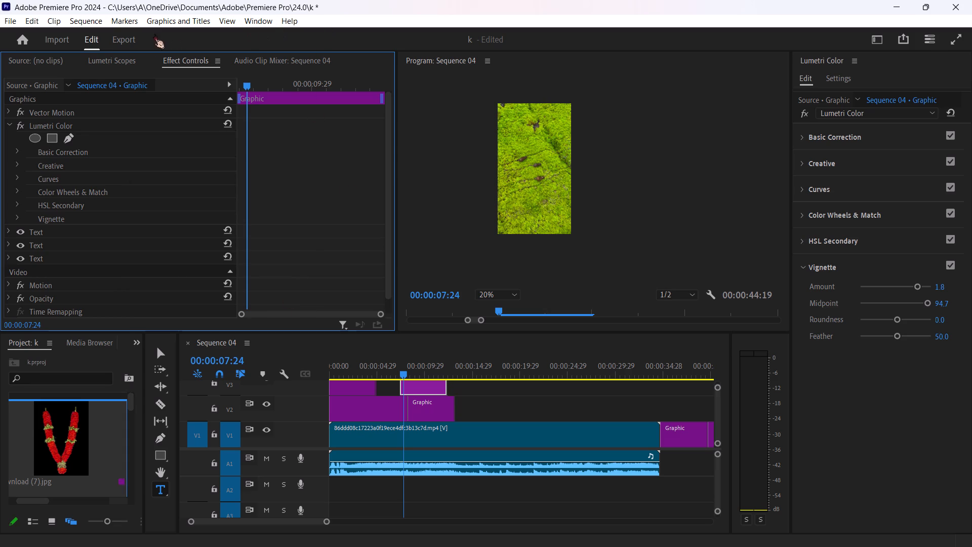
# Open the export settings for Sequence 04 and rename the output file as melba.
pyautogui.click(115, 34)
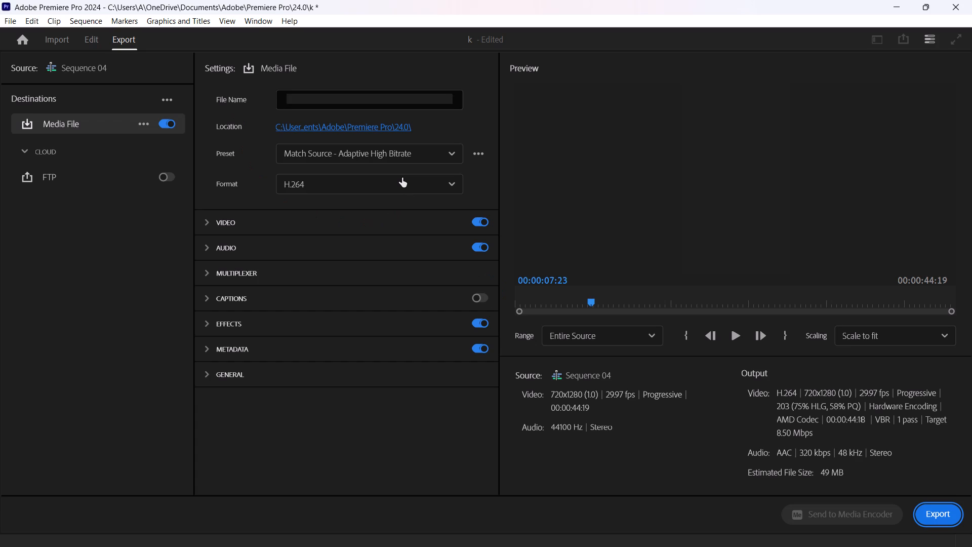
pyautogui.click(391, 101)
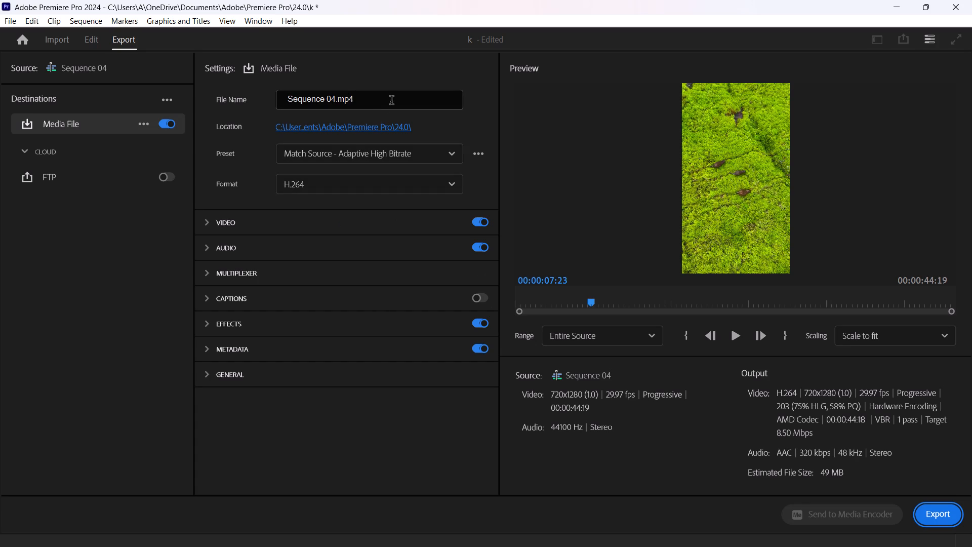
pyautogui.press('BackSpace')
pyautogui.press('BackSpace')
pyautogui.press('BackSpace')
pyautogui.press('BackSpace')
pyautogui.press('BackSpace')
pyautogui.press('BackSpace')
pyautogui.press('BackSpace')
pyautogui.press('BackSpace')
pyautogui.press('BackSpace')
pyautogui.press('BackSpace')
pyautogui.press('BackSpace')
pyautogui.press('BackSpace')
pyautogui.press('BackSpace')
pyautogui.press('BackSpace')
pyautogui.press('BackSpace')
pyautogui.press('BackSpace')
pyautogui.press('BackSpace')
pyautogui.press('BackSpace')
pyautogui.press('BackSpace')
pyautogui.press('BackSpace')
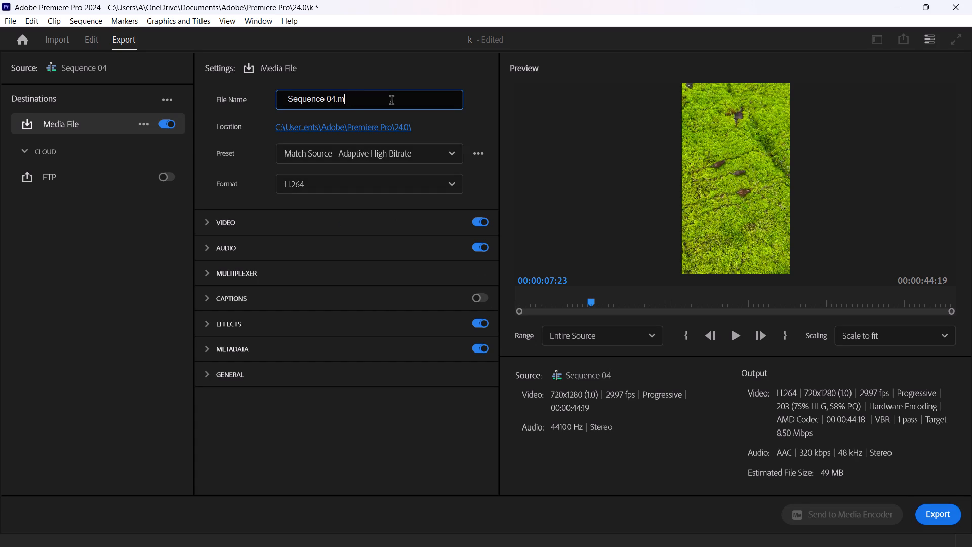
pyautogui.write('milab')
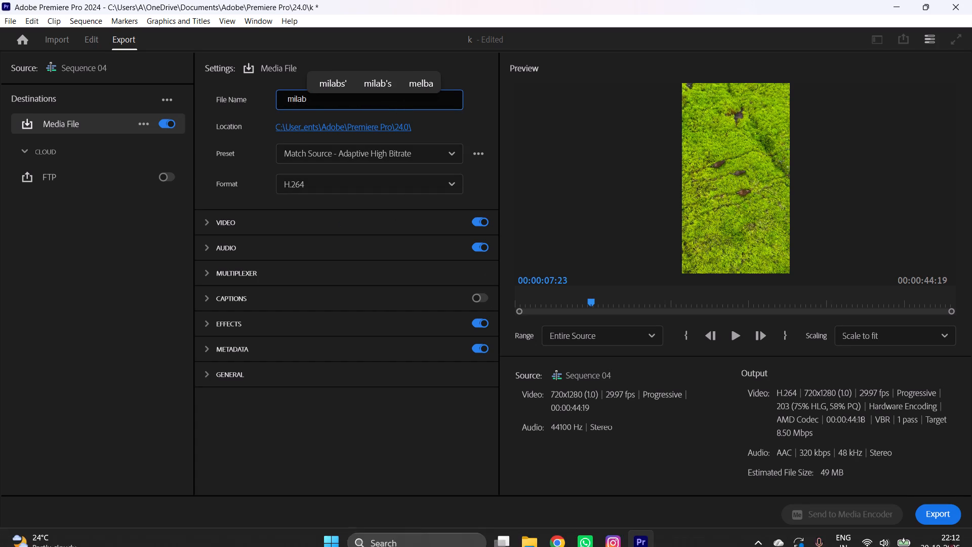
pyautogui.click(412, 84)
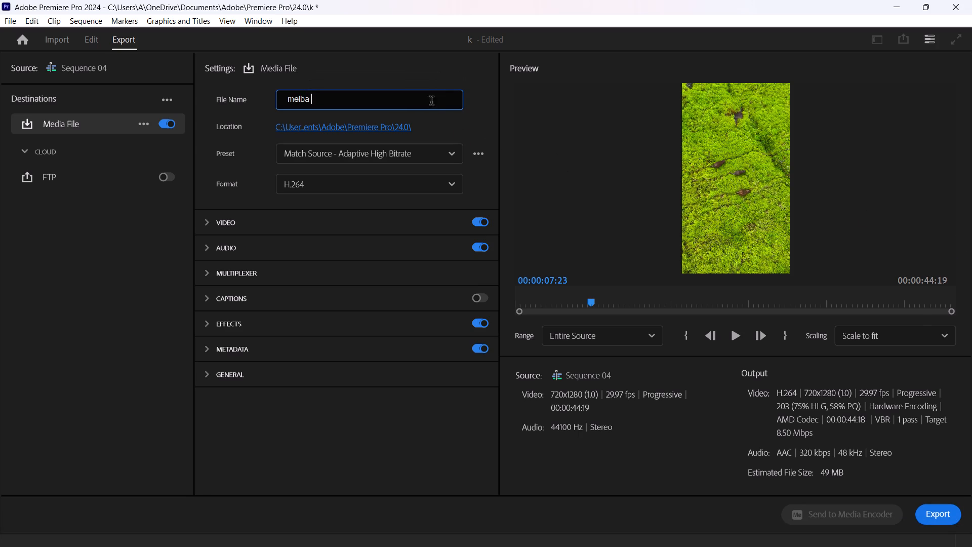
pyautogui.click(376, 113)
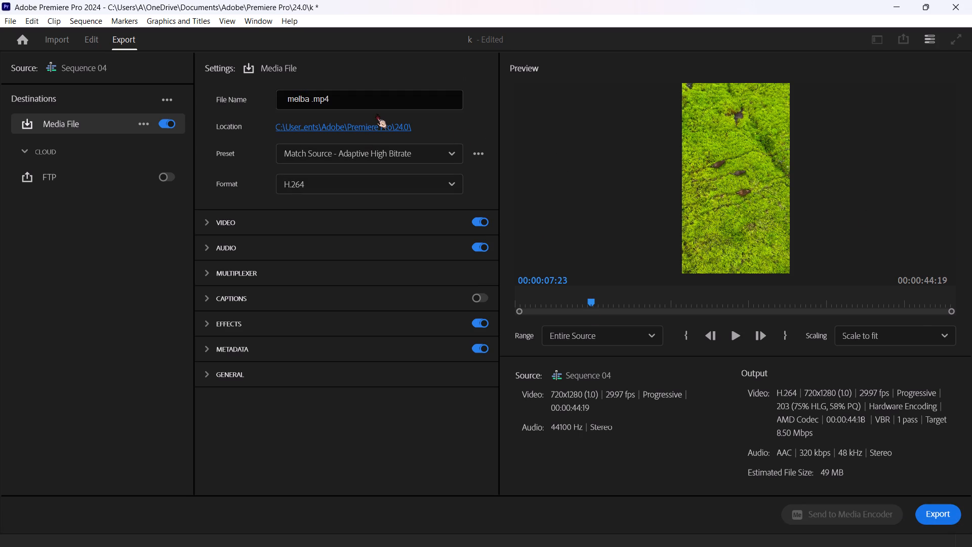
# Replace the export file name with kannada.
pyautogui.press('BackSpace')
pyautogui.press('BackSpace')
pyautogui.press('BackSpace')
pyautogui.press('BackSpace')
pyautogui.press('BackSpace')
pyautogui.press('BackSpace')
pyautogui.press('BackSpace')
pyautogui.click(363, 91)
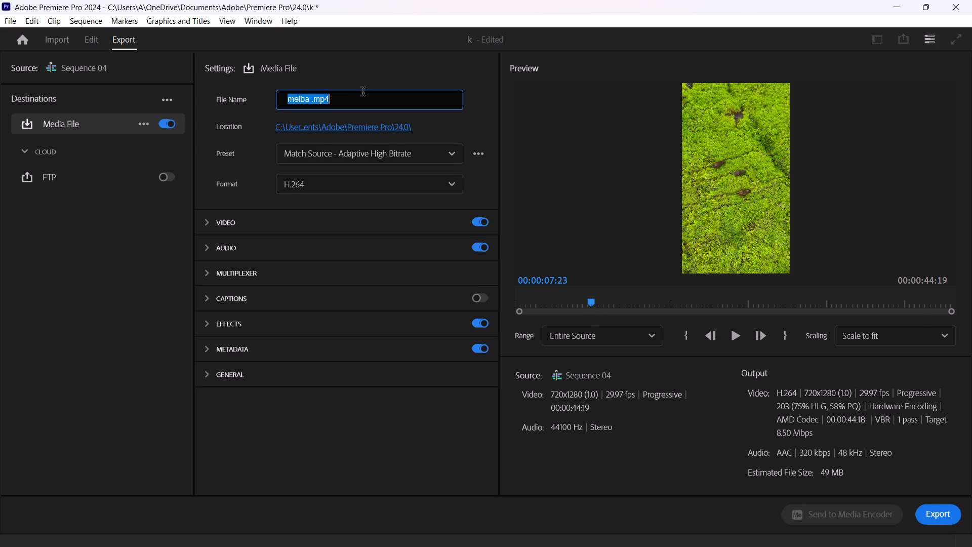
pyautogui.press('BackSpace')
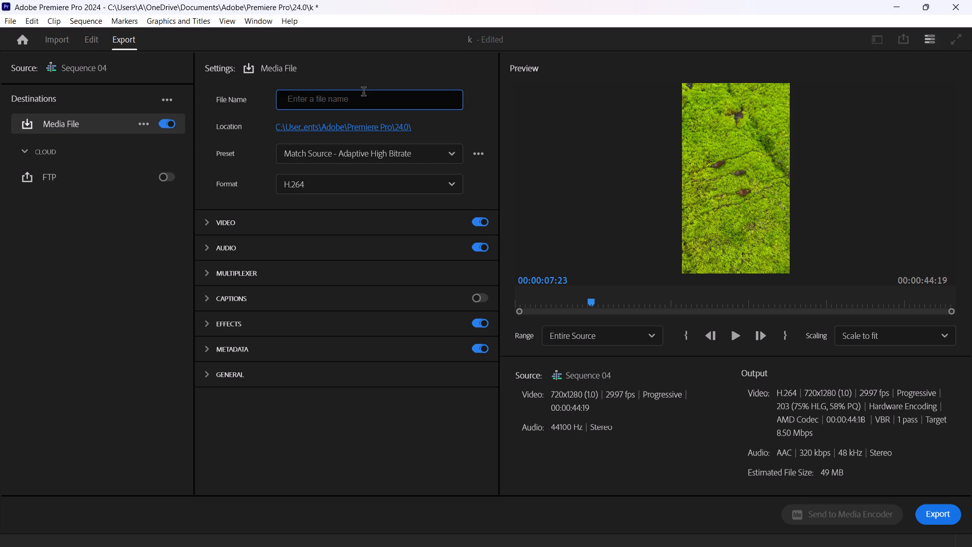
pyautogui.write('kannda')
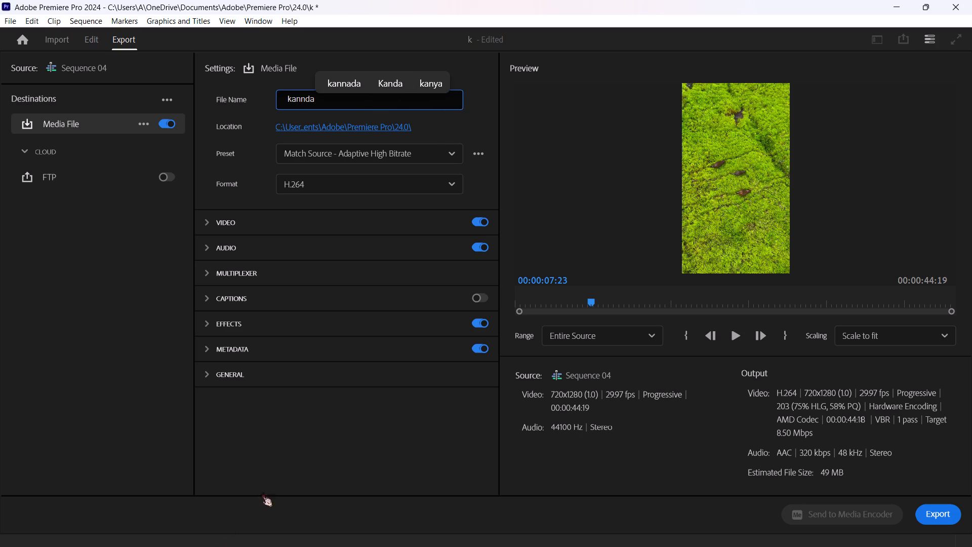
pyautogui.click(343, 74)
# Export Sequence 04 as H.264 with the Match Source - Adaptive High Bitrate preset.
pyautogui.click(938, 516)
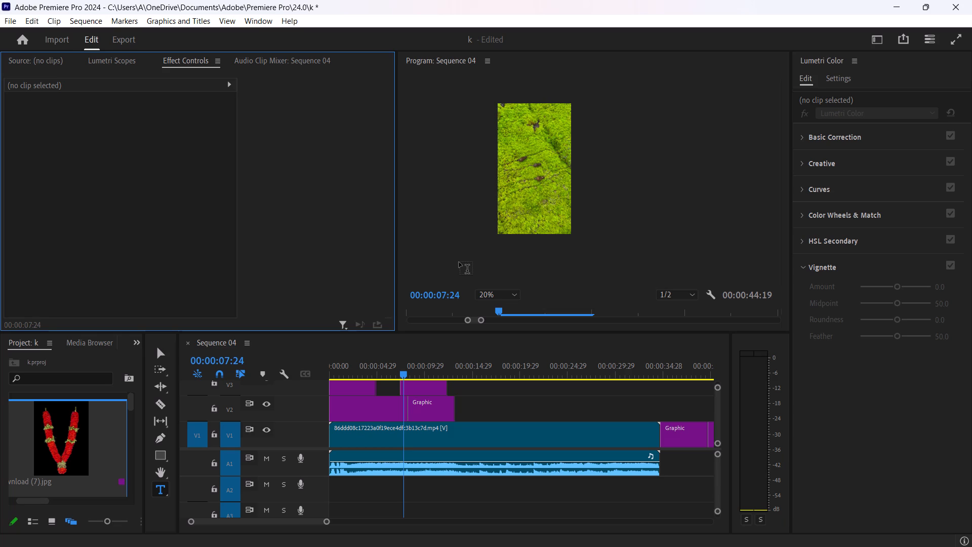
# Minimise Premiere Pro and look through the Downloads and Documents folders in File Explorer.
pyautogui.click(894, 0)
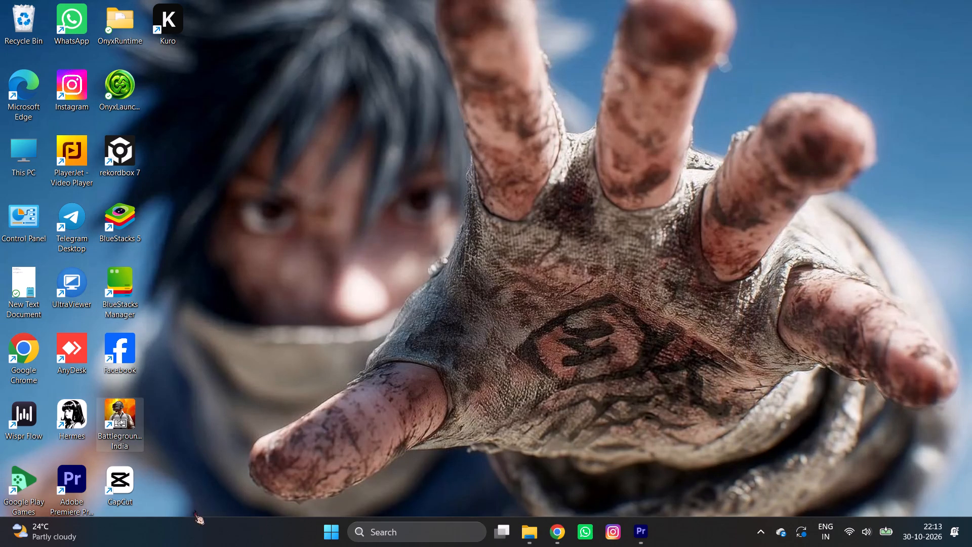
pyautogui.click(528, 531)
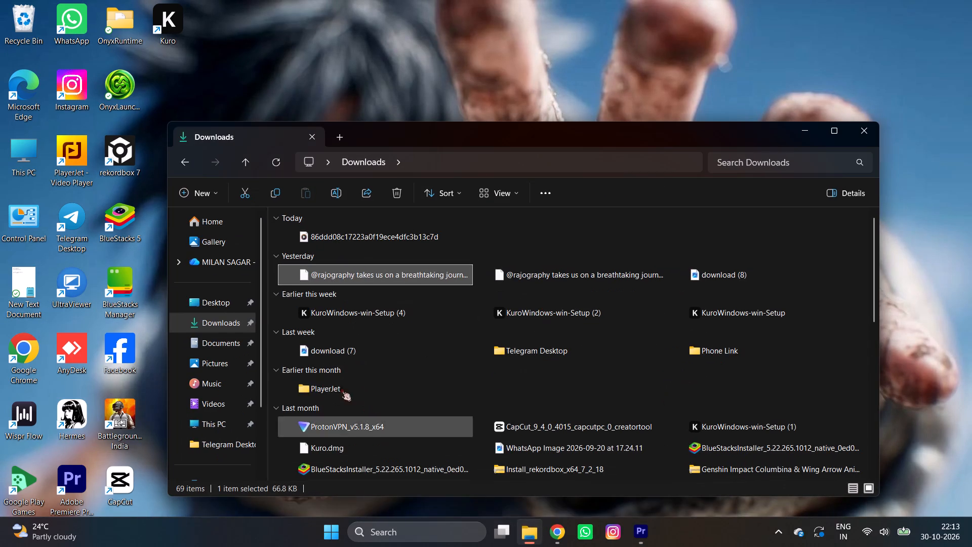
pyautogui.click(240, 317)
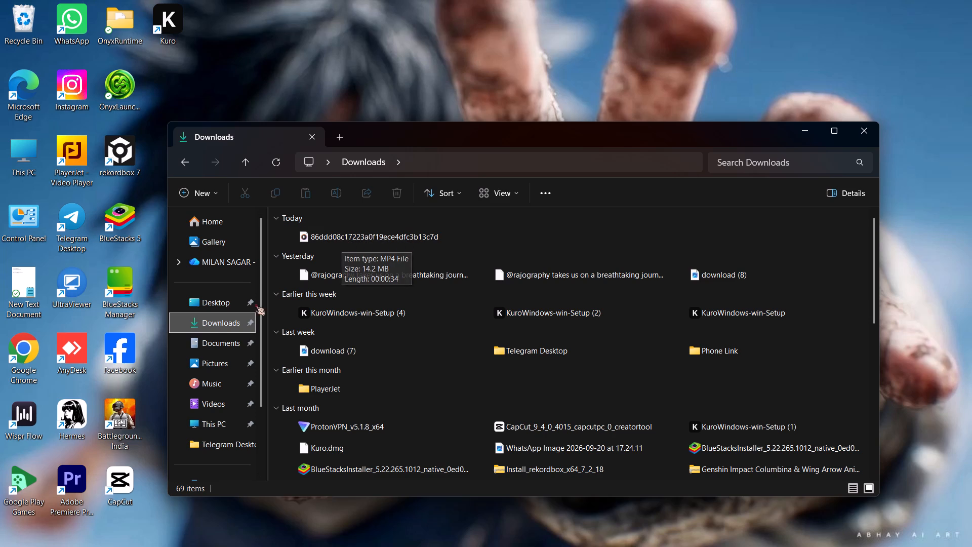
pyautogui.click(216, 341)
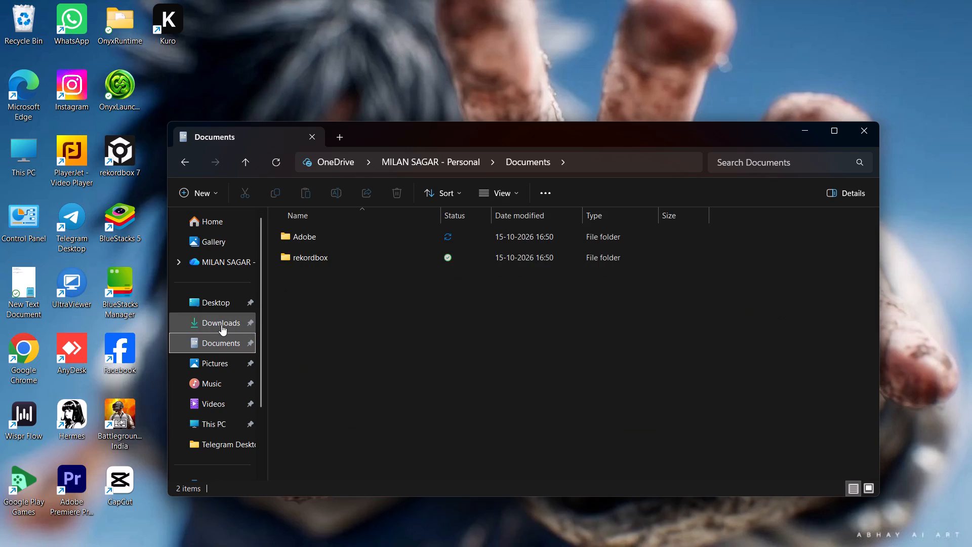
pyautogui.rightClick(221, 325)
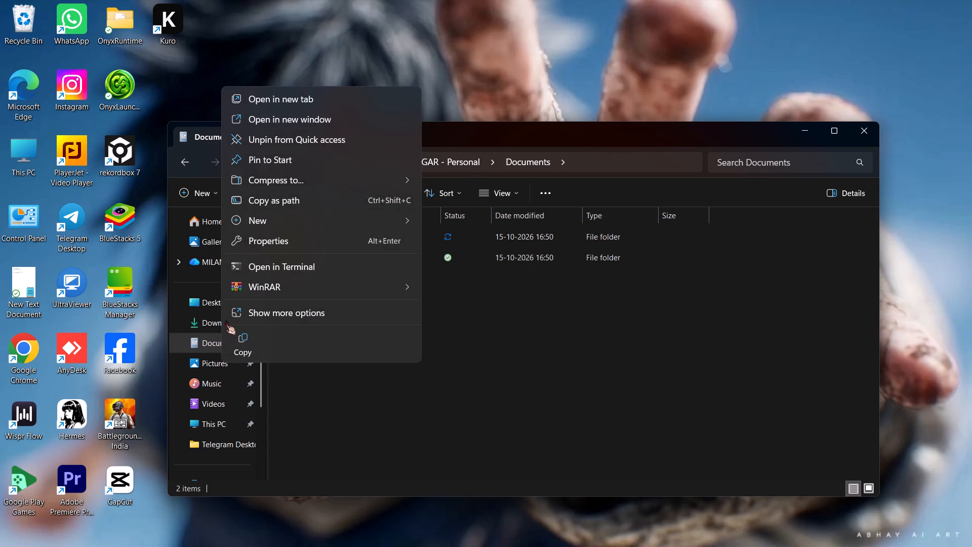
pyautogui.click(225, 320)
pyautogui.tripleClick(213, 320)
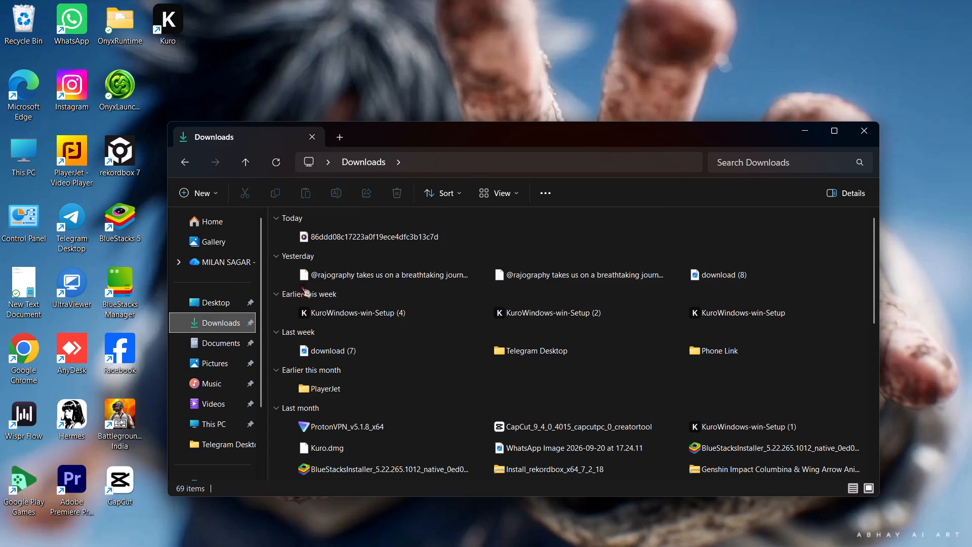
# Open the MP4 video listed under Today in the Downloads folder for playback.
pyautogui.rightClick(357, 235)
pyautogui.click(357, 235)
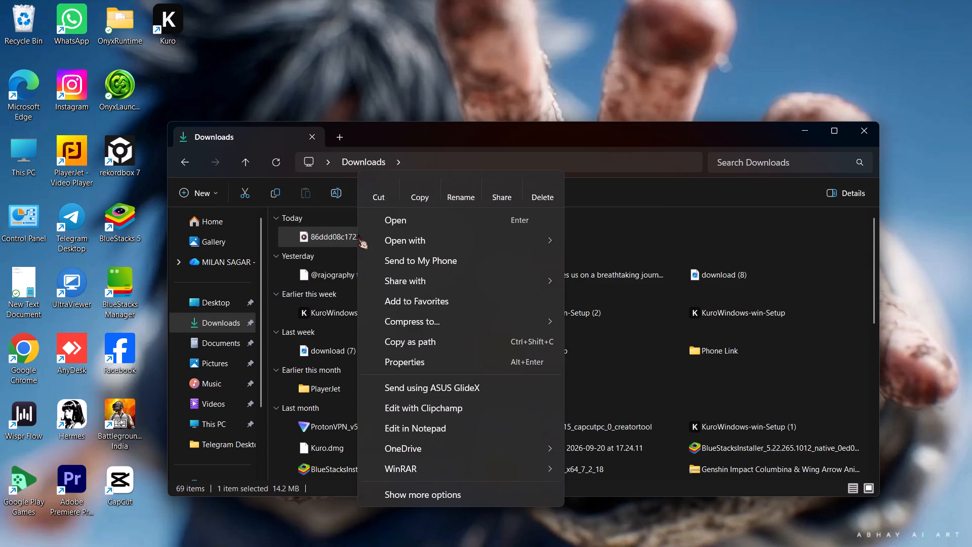
pyautogui.click(357, 235)
pyautogui.moveTo(347, 235); pyautogui.dragTo(342, 235)
pyautogui.click(342, 236)
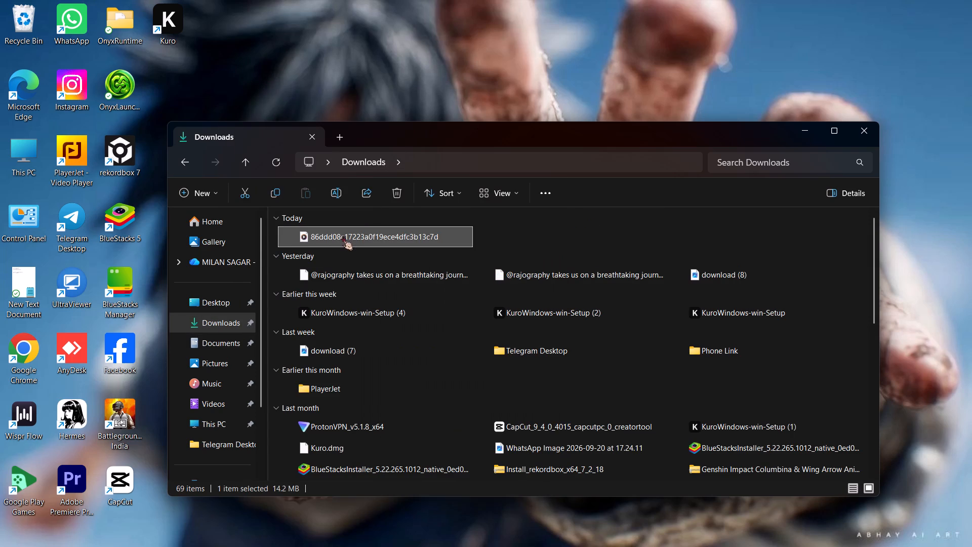
pyautogui.doubleClick(342, 236)
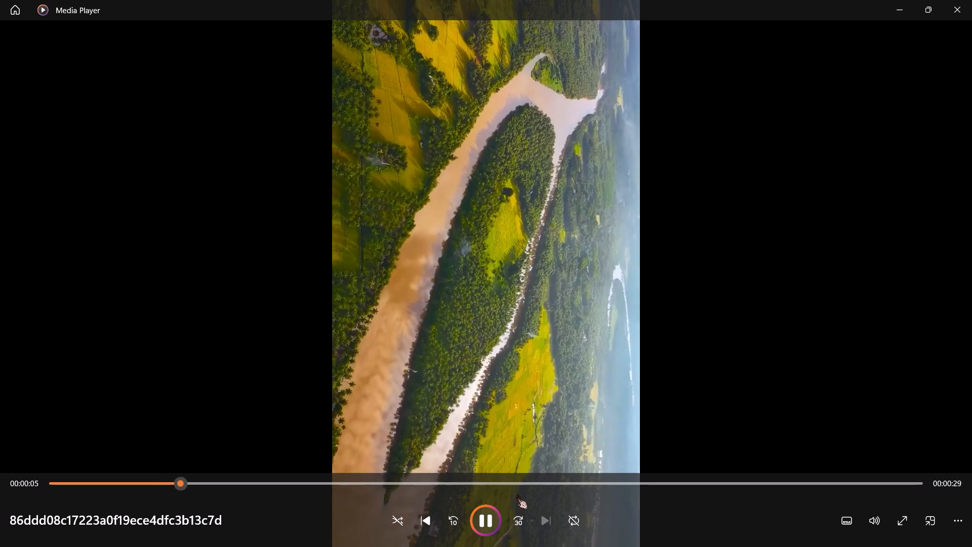
# Skip the video forward 30 seconds, replay it from the start, and close Media Player and File Explorer.
pyautogui.click(517, 513)
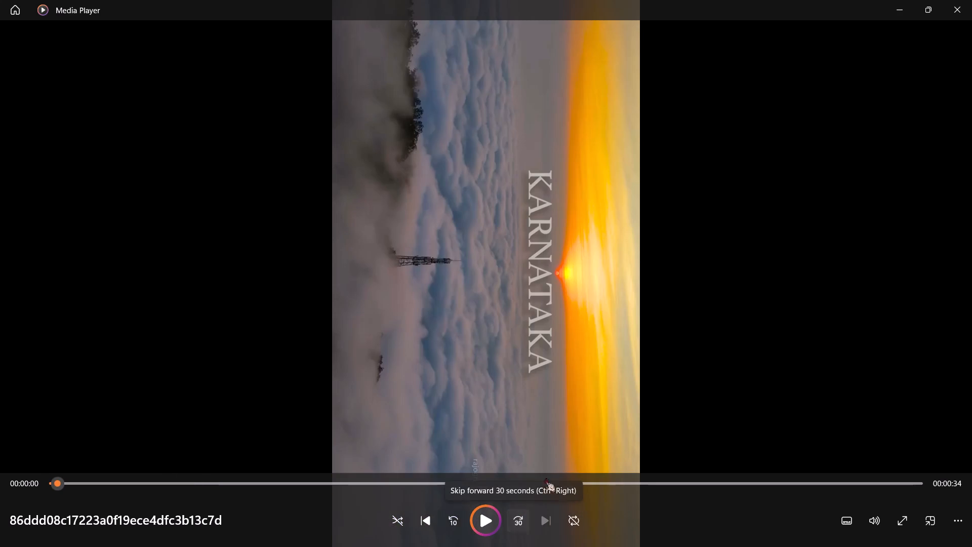
pyautogui.click(951, 518)
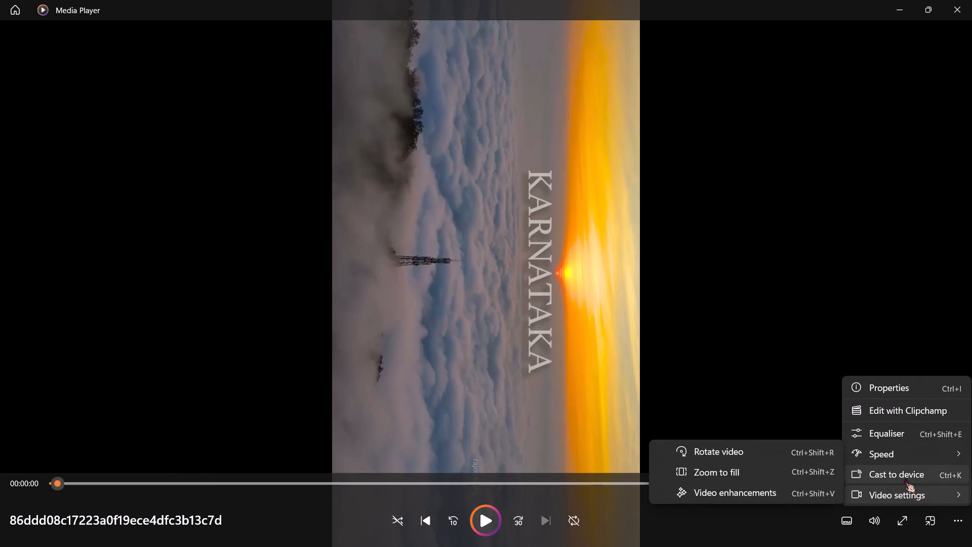
pyautogui.click(652, 308)
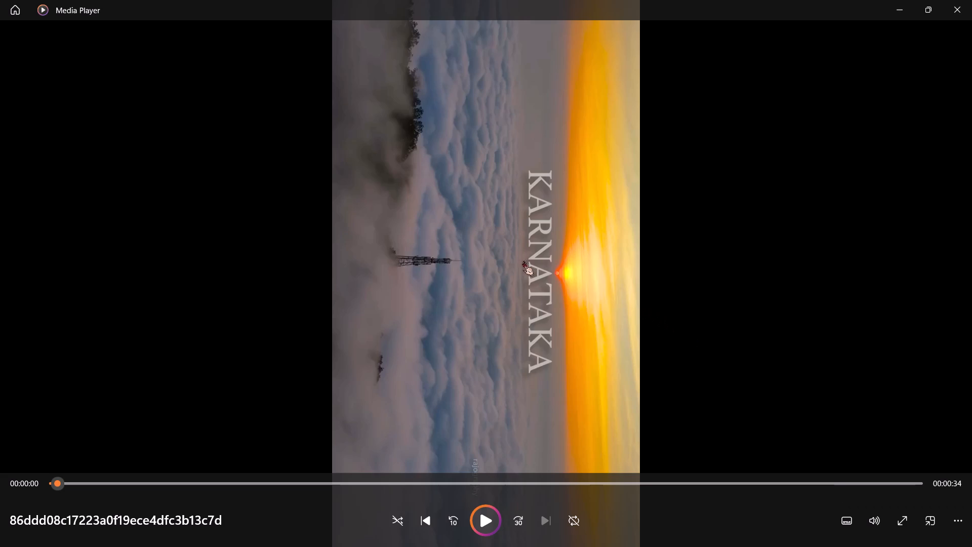
pyautogui.rightClick(513, 260)
pyautogui.click(400, 257)
pyautogui.click(385, 260)
pyautogui.click(490, 525)
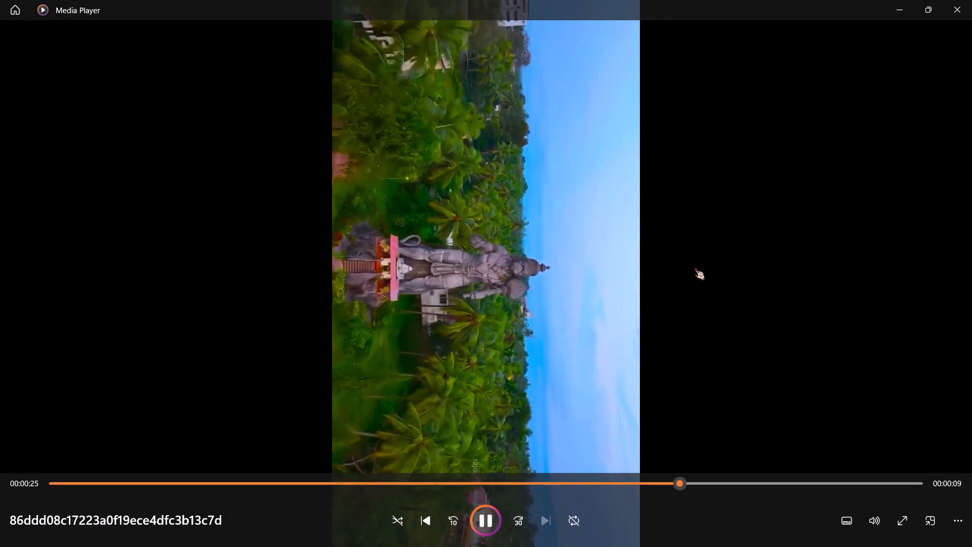
pyautogui.click(949, 4)
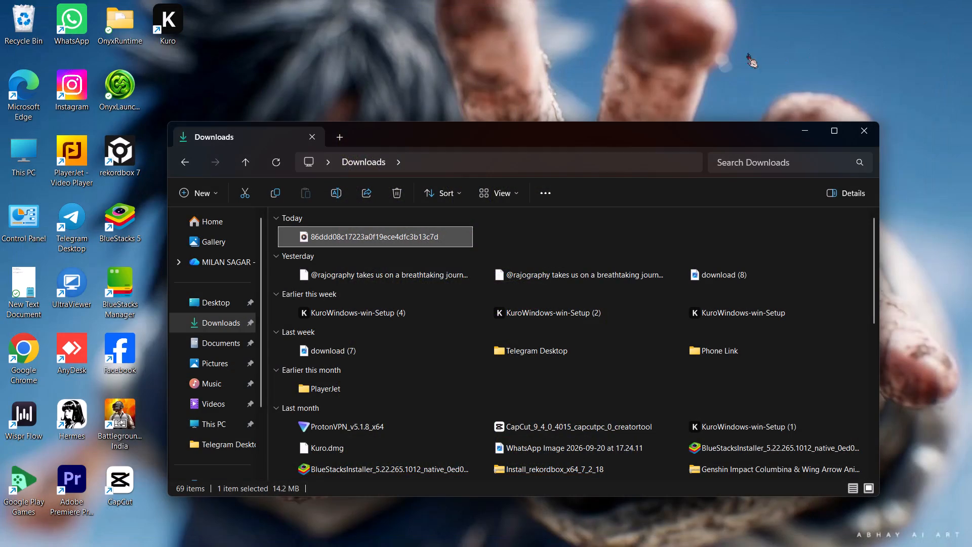
pyautogui.click(861, 124)
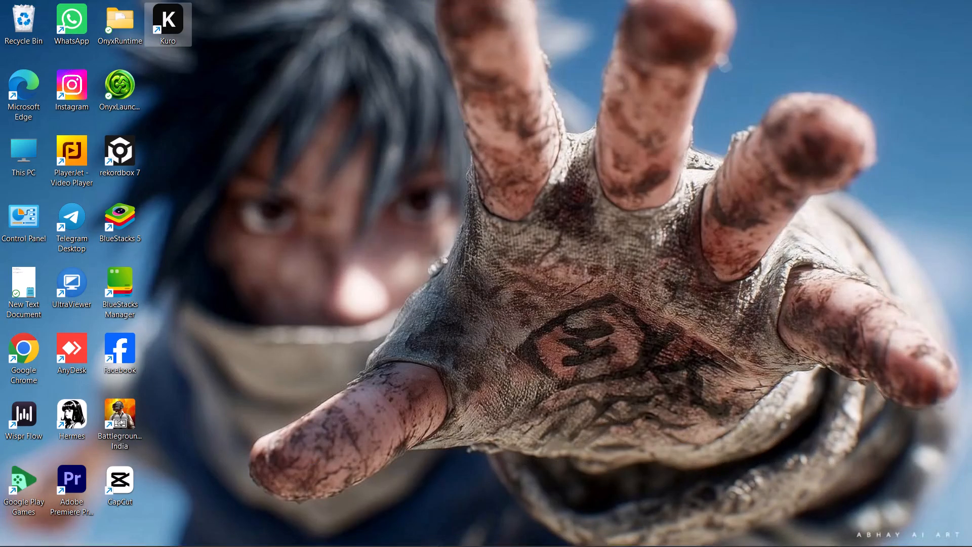
# Launch Kuro from the desktop.
pyautogui.doubleClick(171, 22)
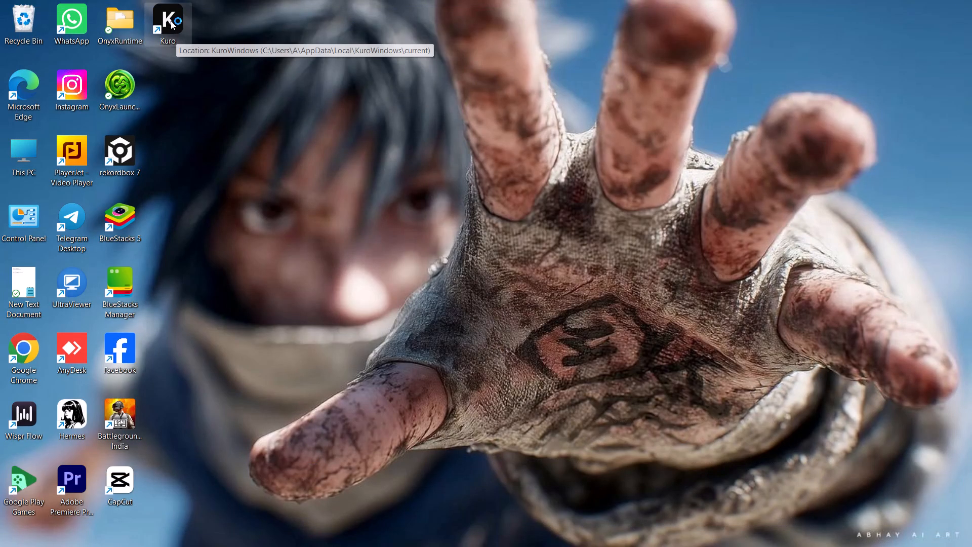